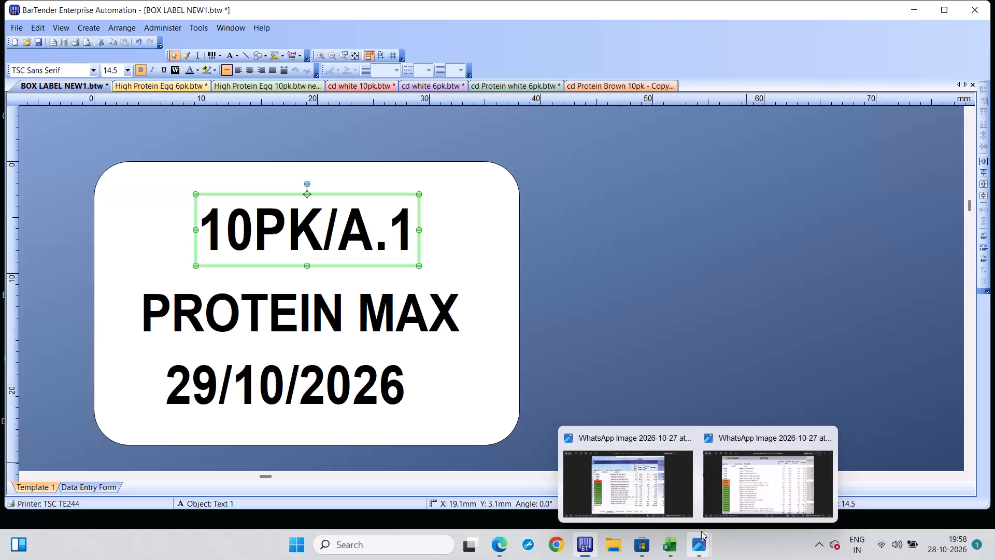
Close both open WhatsApp dispatch image windows dated 2026-10-27.
click(679, 434)
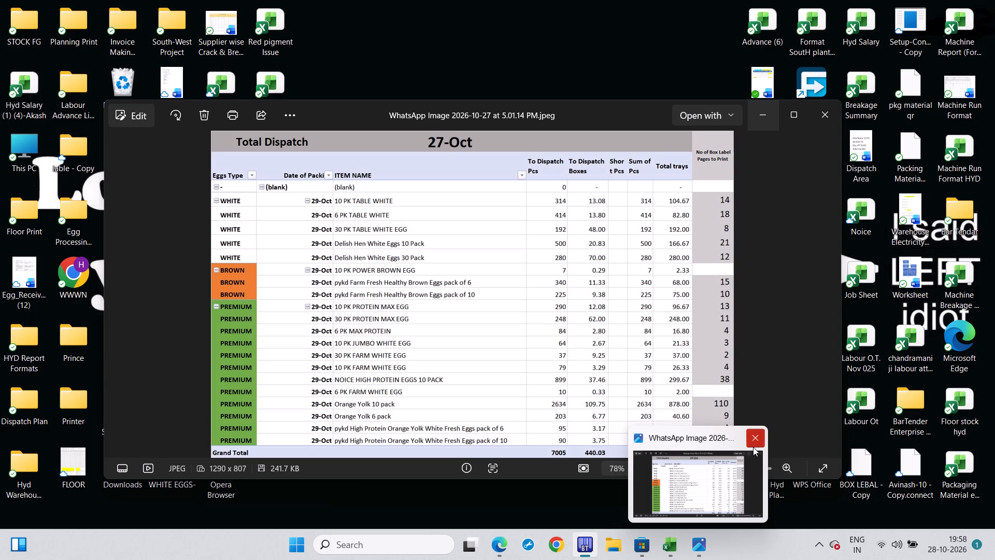
click(754, 447)
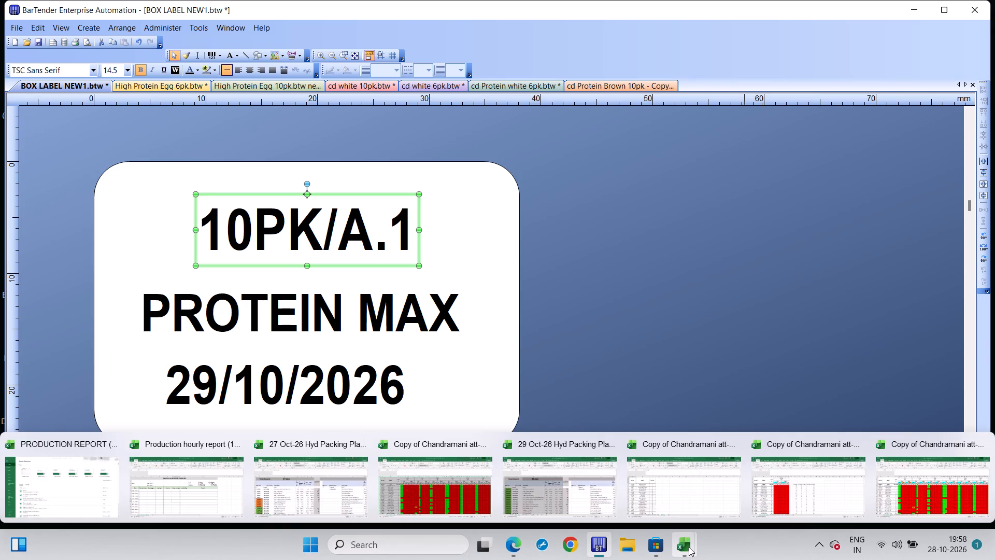
Close two October attendance workbook copies and the 29 Oct-26 and 27 Oct-26 Hyd Packing Planing workbooks, discarding unsaved changes.
click(734, 440)
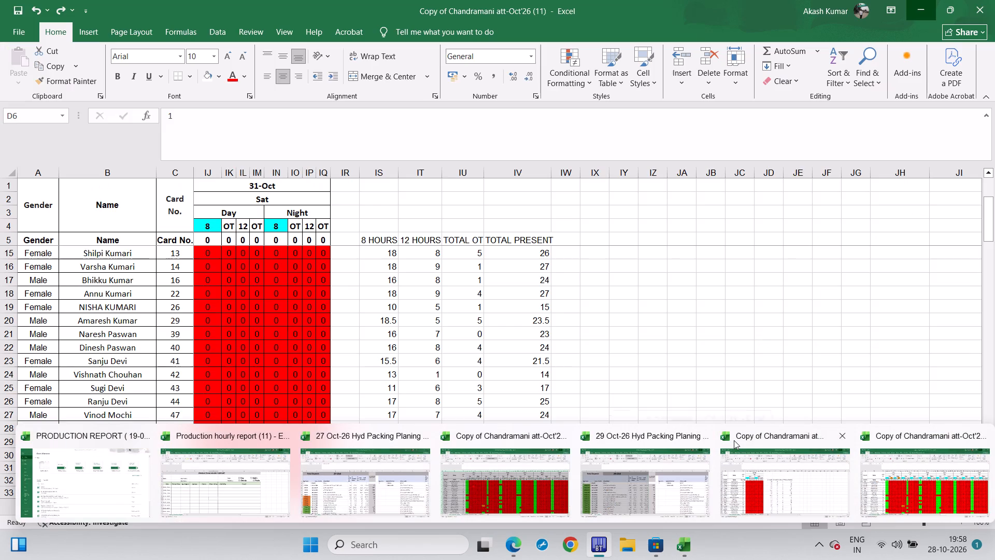
click(708, 435)
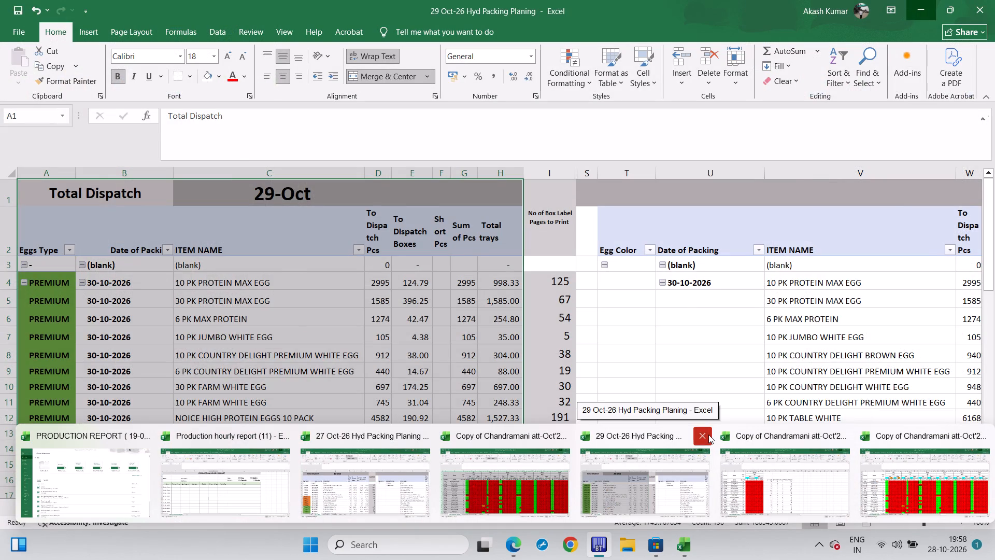
click(708, 435)
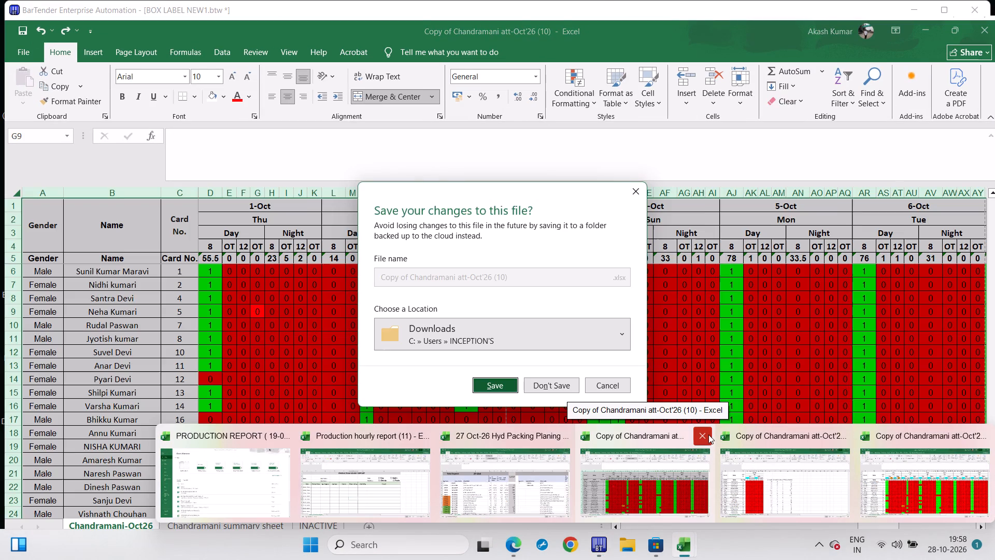
click(543, 386)
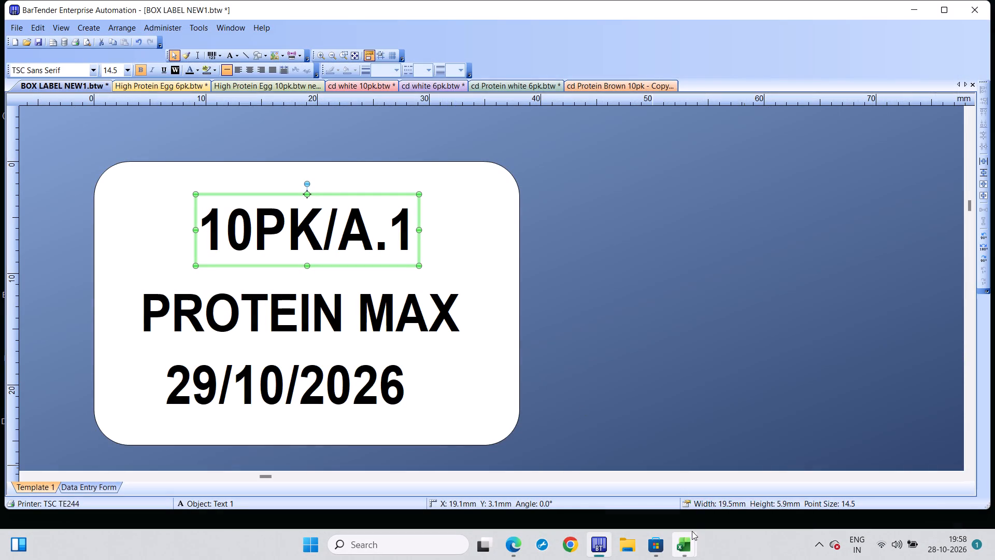
click(702, 442)
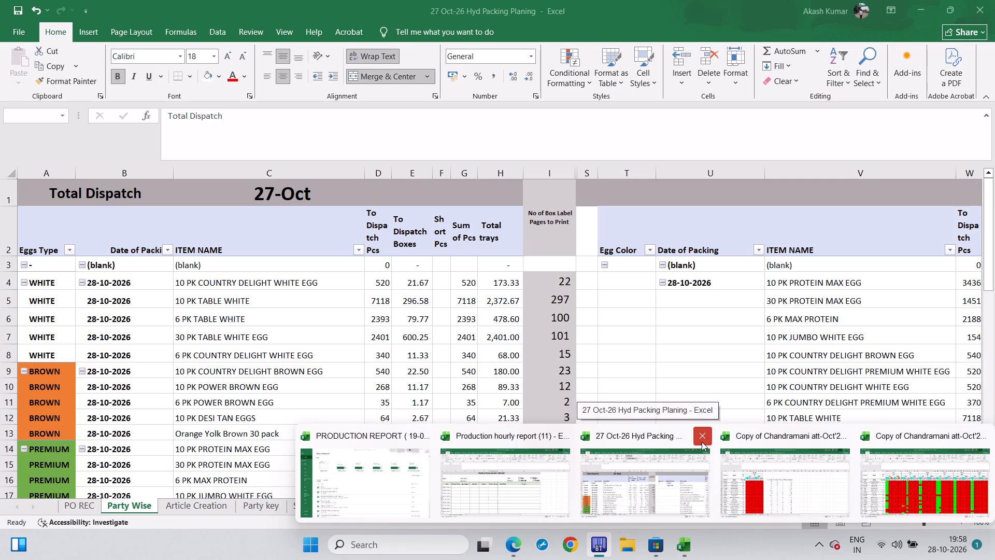
click(702, 442)
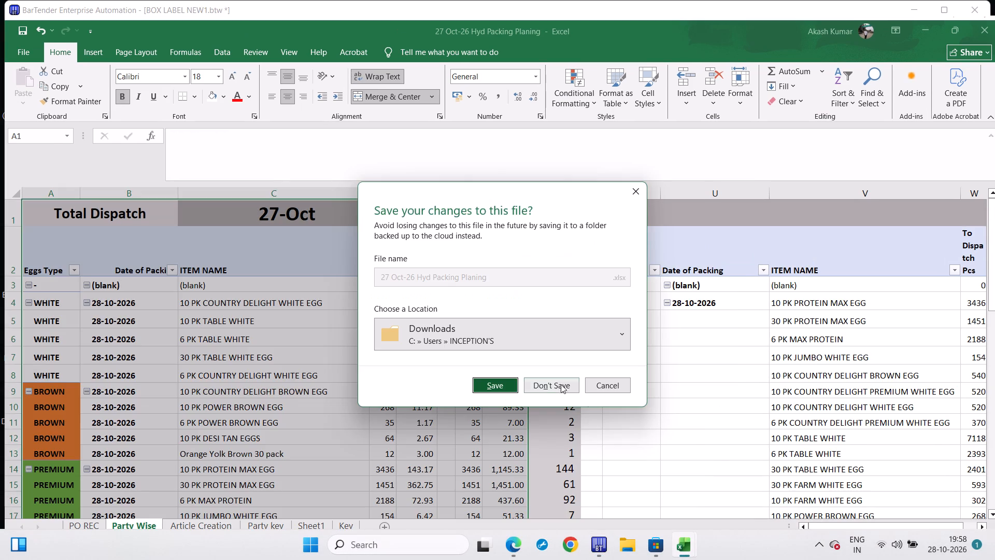
click(551, 382)
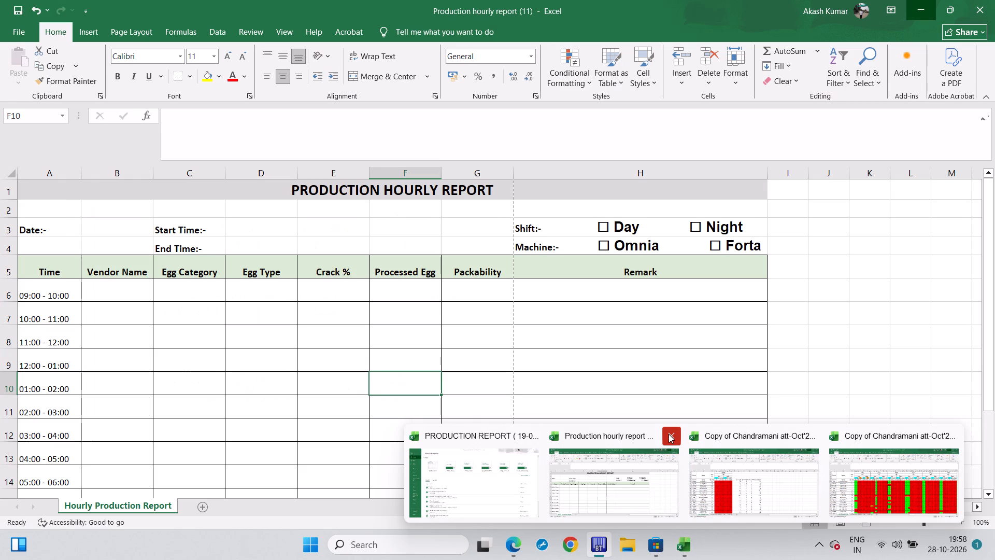
Close Production hourly report (11) without saving, the remaining two attendance workbook copies and PRODUCTION REPORT ( 19-09-2026 ) (1).
click(669, 434)
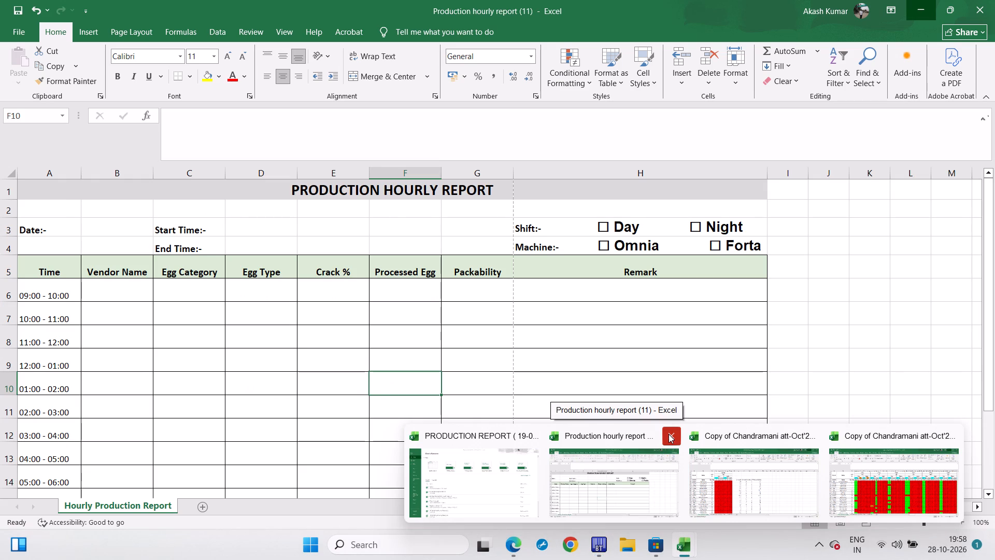
click(669, 434)
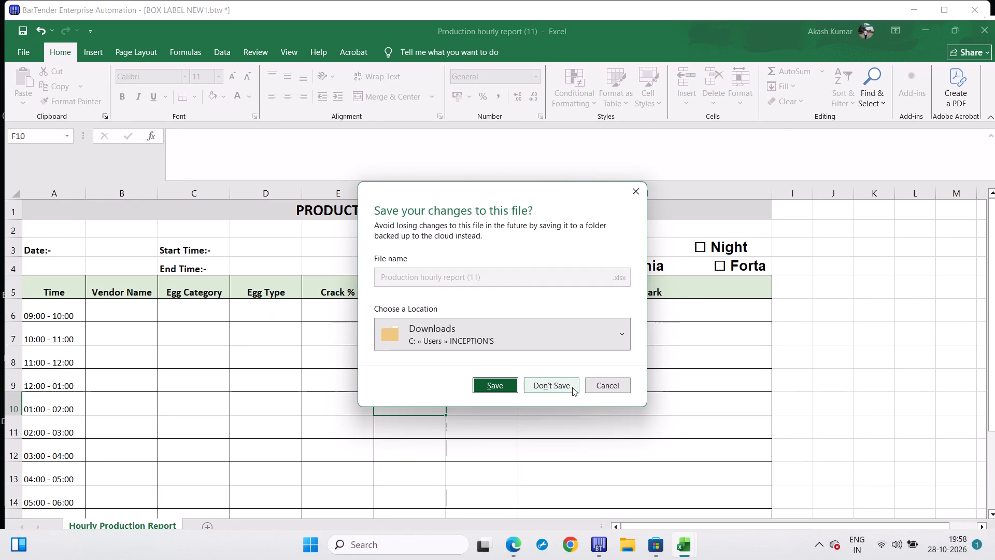
click(567, 385)
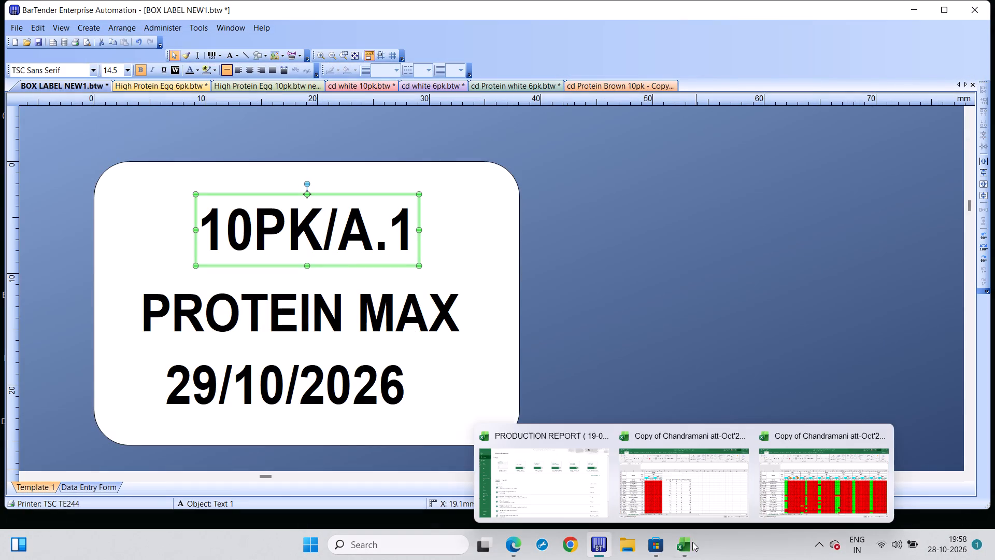
click(746, 442)
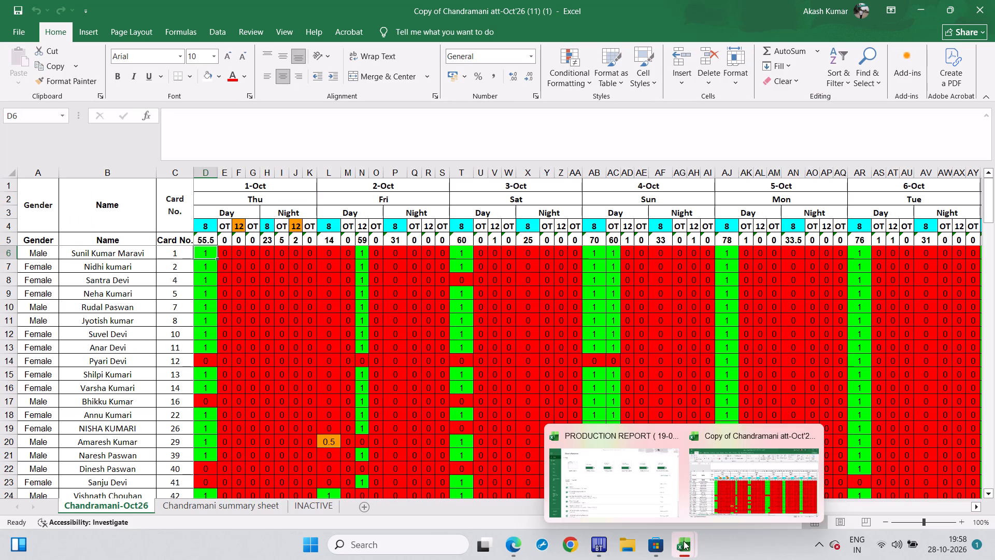
click(805, 438)
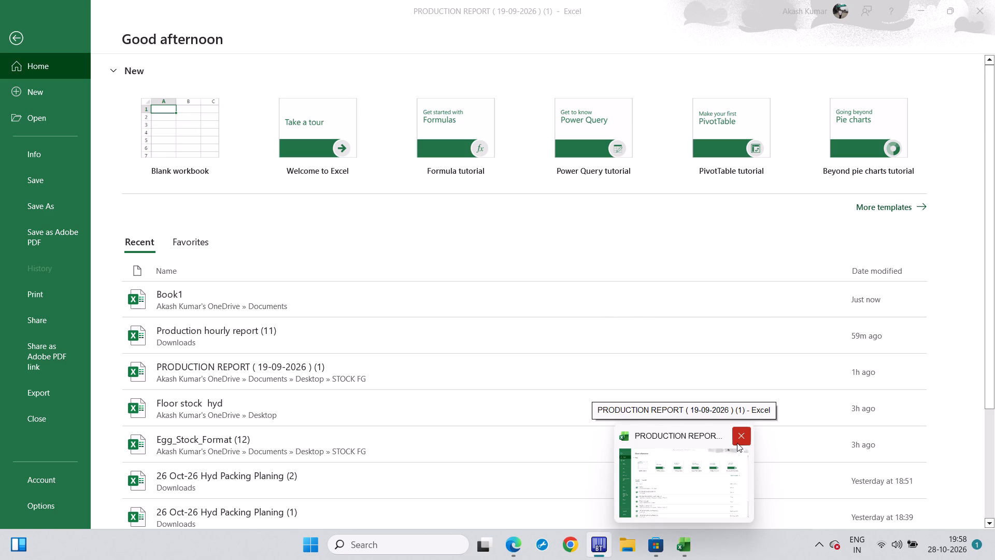
click(737, 443)
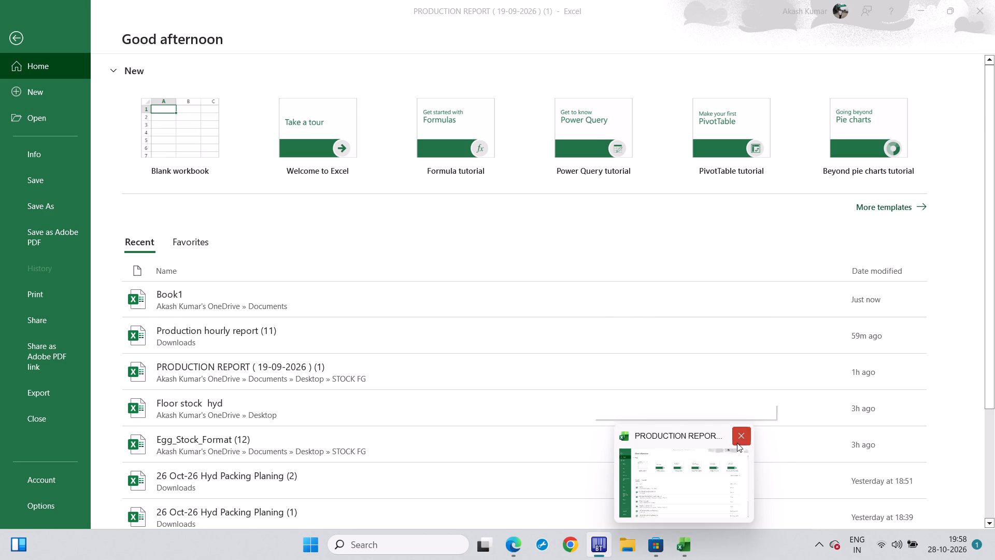
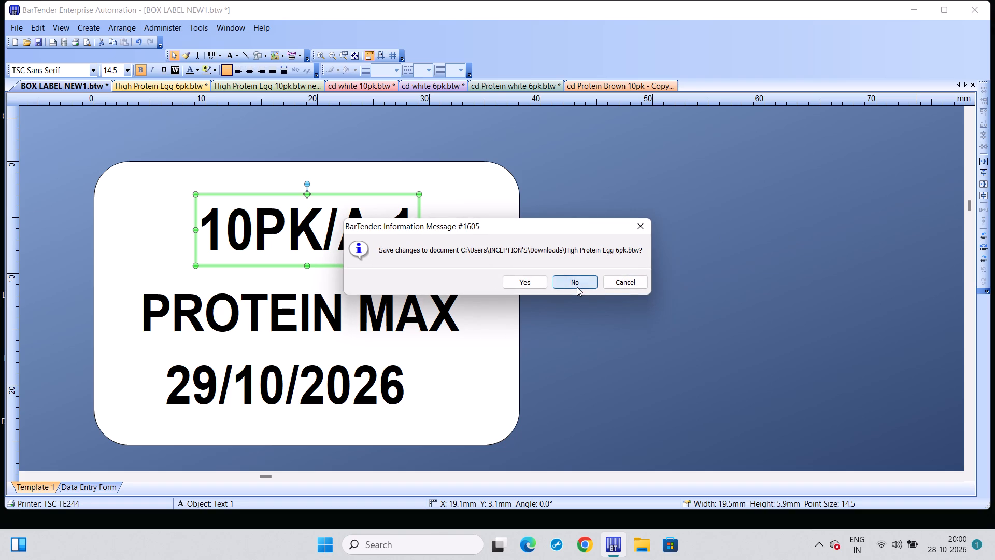
Finish closing BarTender, discarding changes to High Protein Egg 6pk and saving the remaining changed cd white and cd Protein label documents.
click(577, 287)
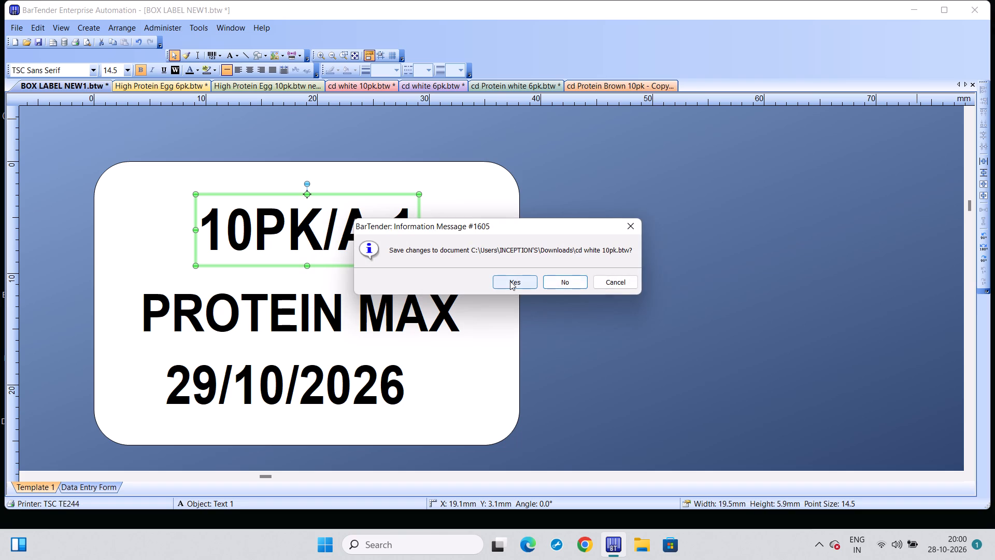
click(510, 281)
click(510, 281)
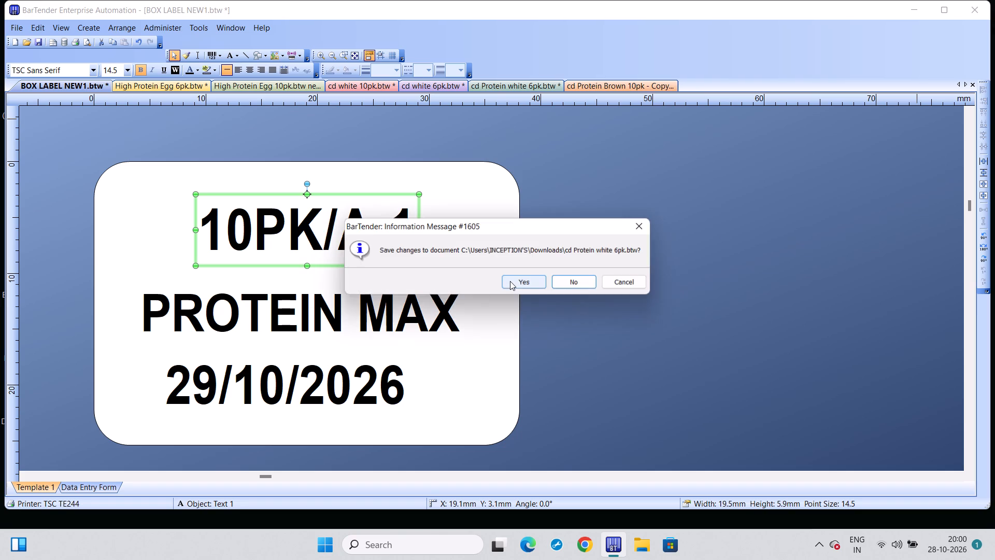
click(510, 281)
click(510, 281)
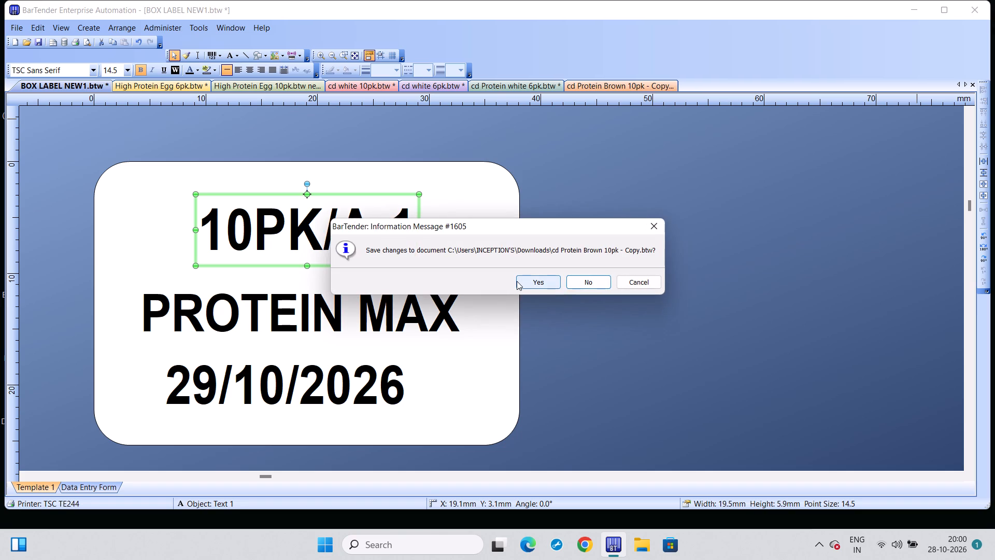
click(517, 281)
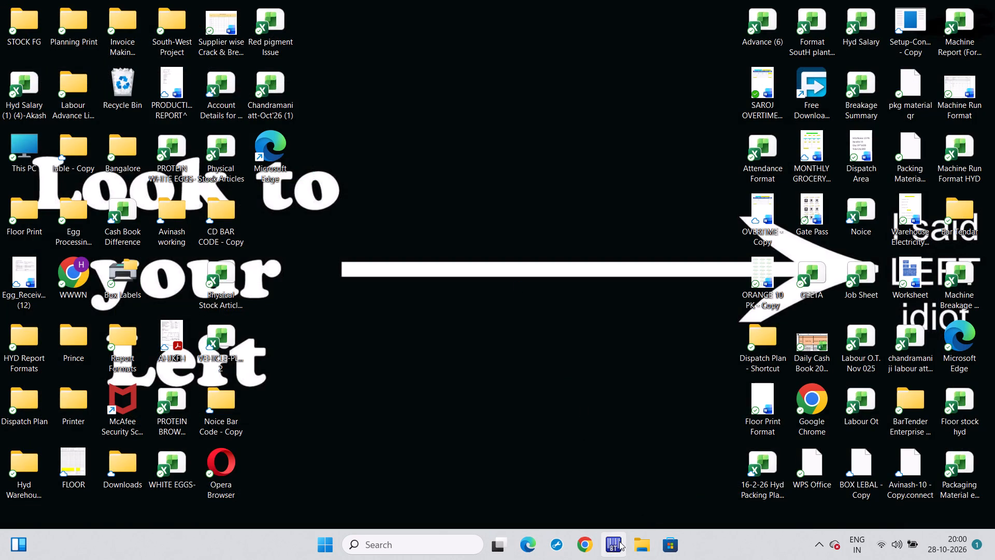
Search Windows for BarTender and launch it again.
click(421, 543)
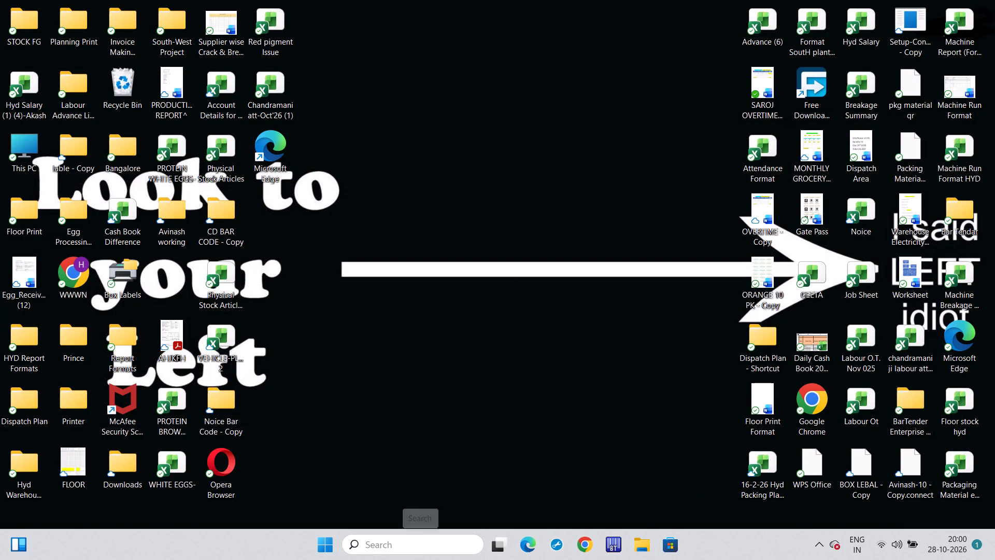
key(b)
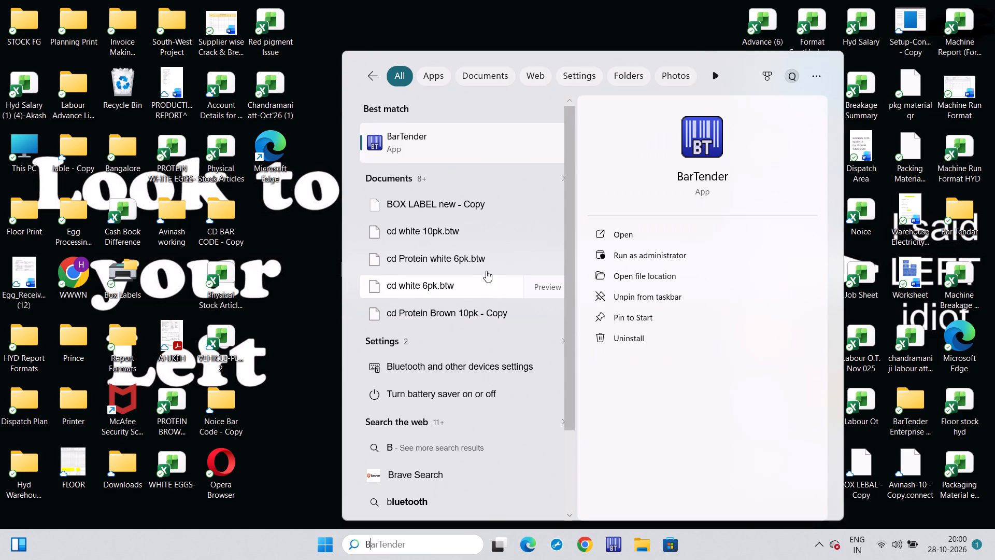
click(477, 147)
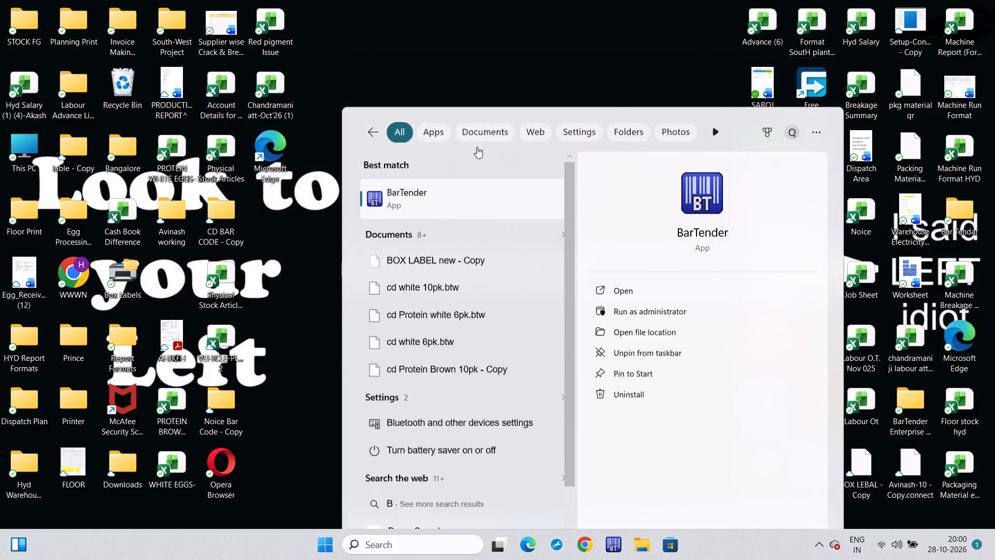
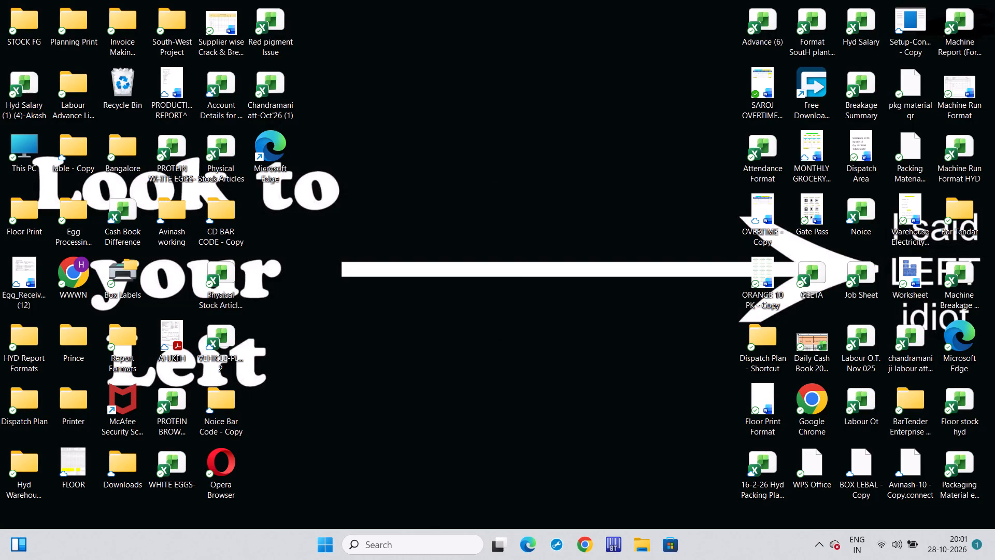
Search Windows for BarTender and launch it once more.
click(430, 547)
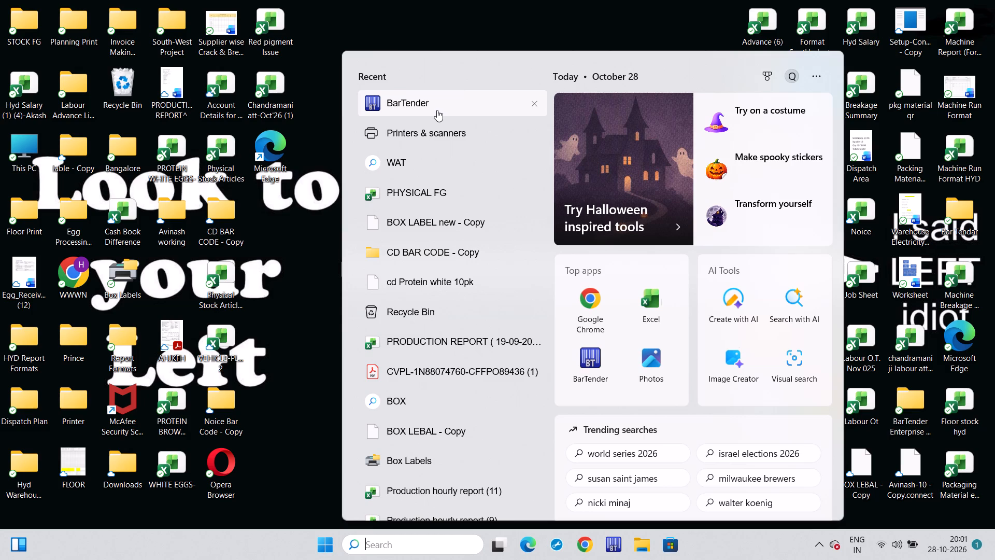
key(b)
click(456, 149)
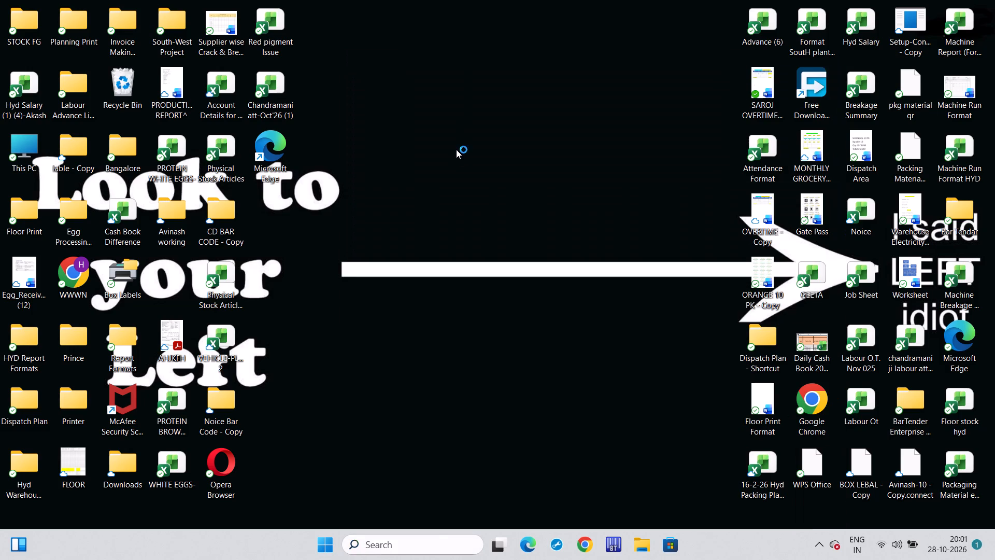
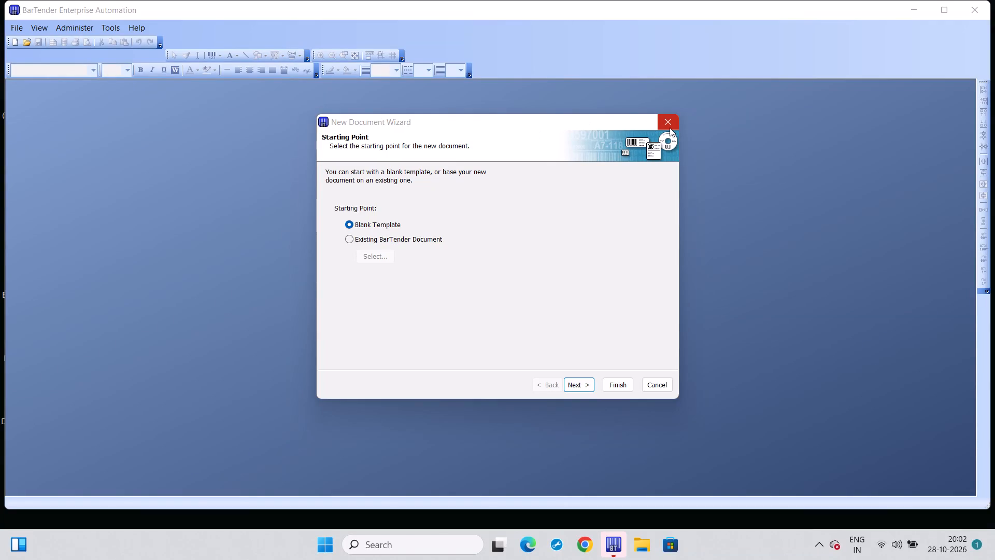
Dismiss the New Document Wizard and open the label document BOX LABEL NEW1 from the Downloads folder.
click(670, 128)
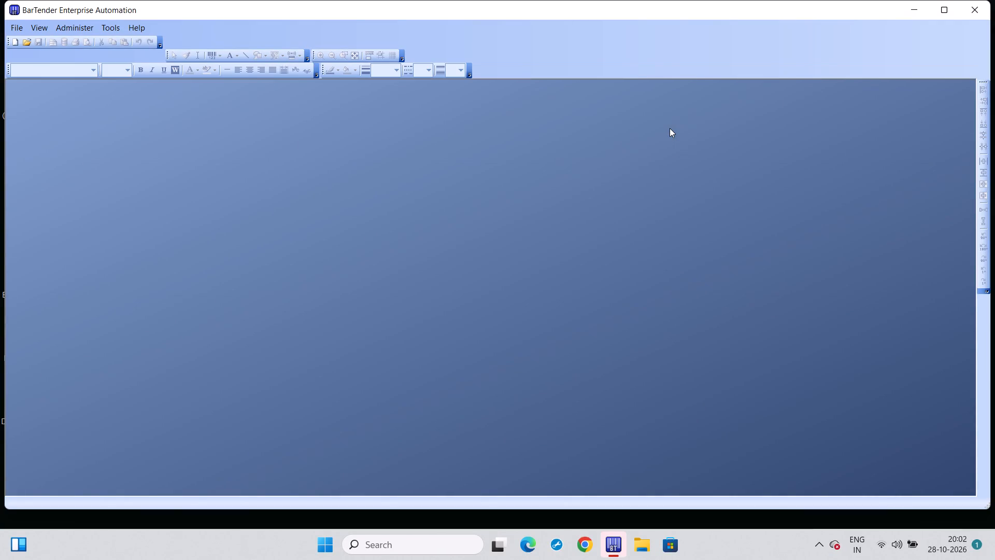
key(ctrl+o)
key(ctrl+o)
key(ctrl+o)
key(ctrl+o)
key(ctrl+o)
key(ctrl+o)
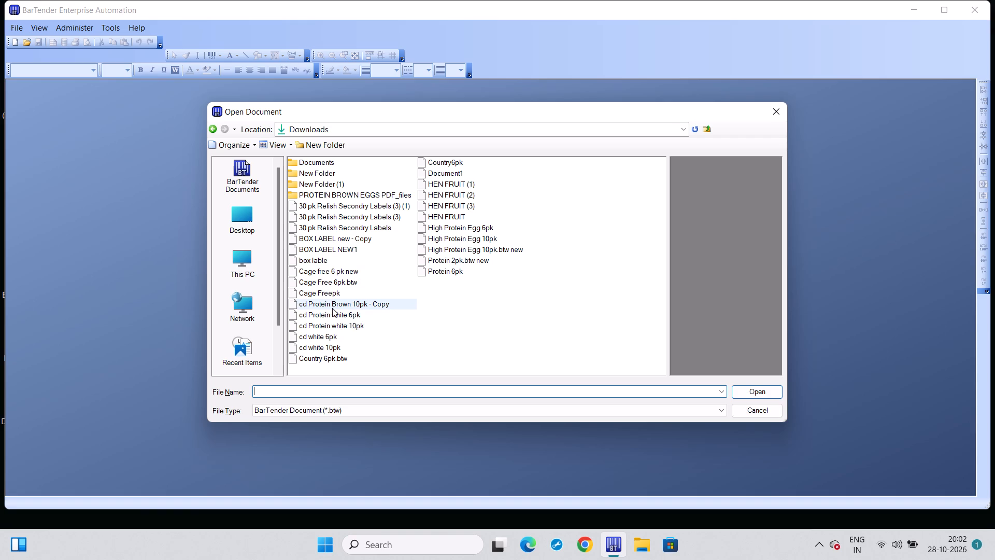
click(344, 254)
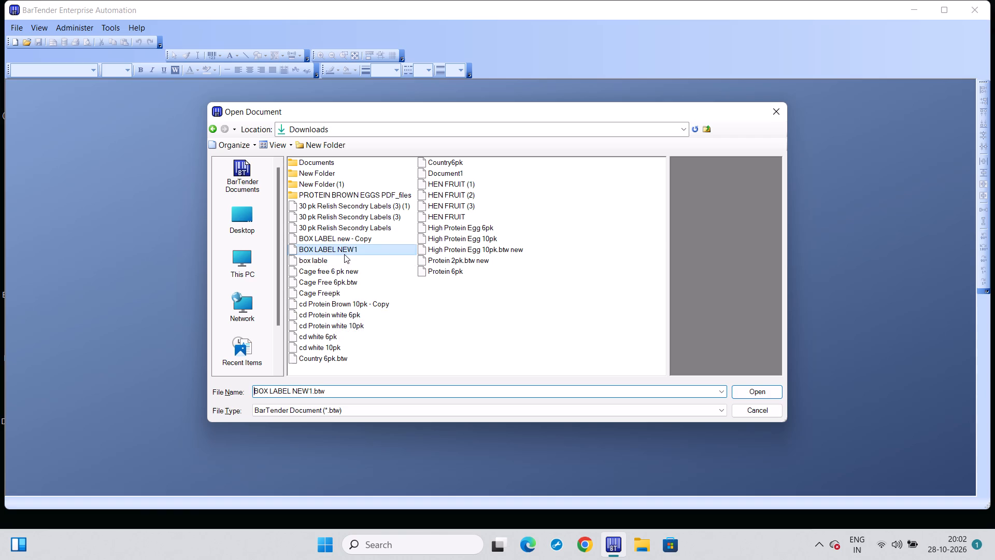
click(764, 391)
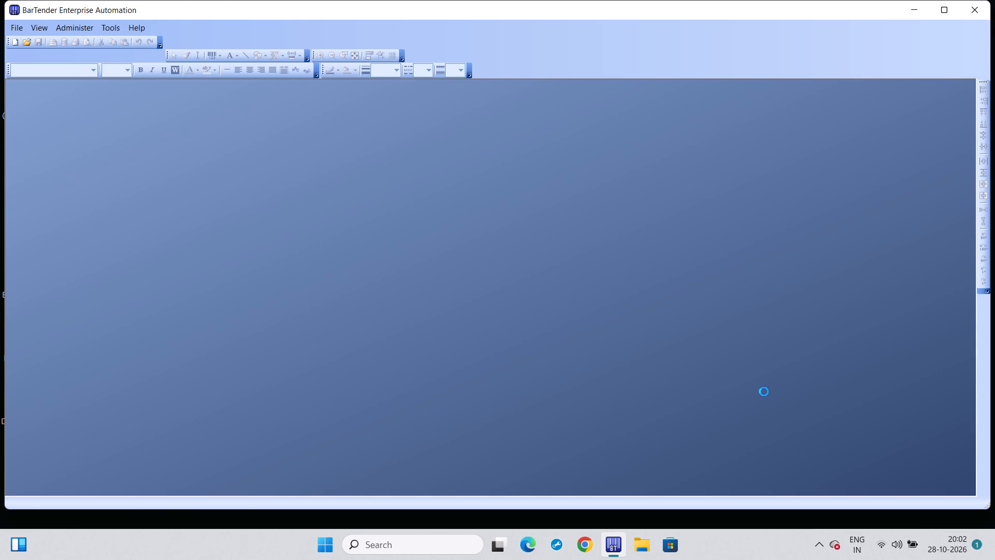
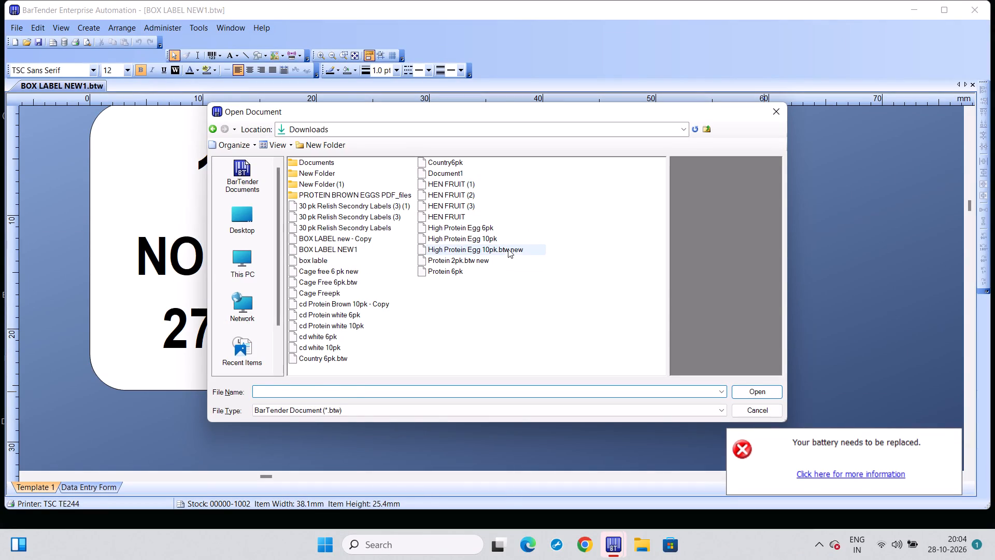
Open the label document High Protein Egg 10pk.btw new from the Downloads folder.
click(508, 250)
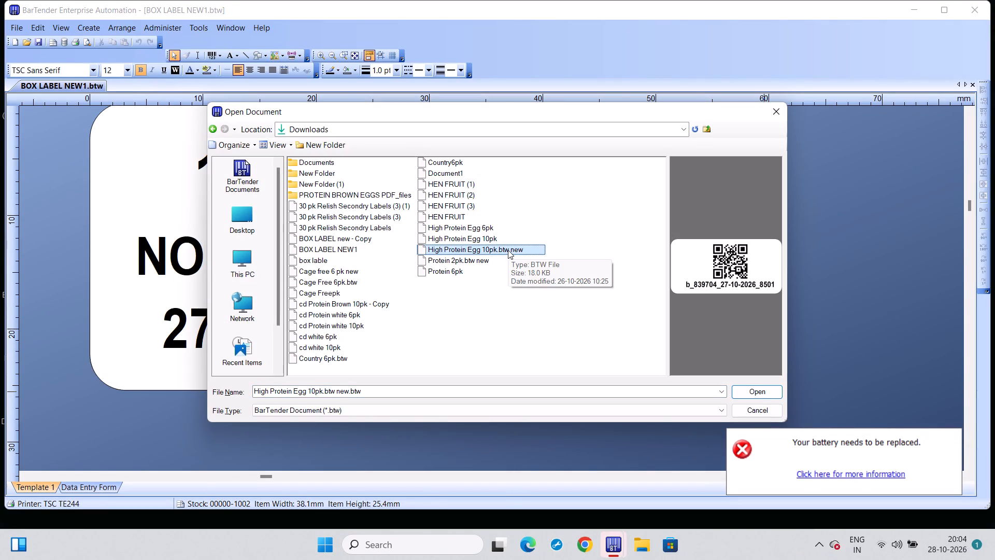
click(757, 394)
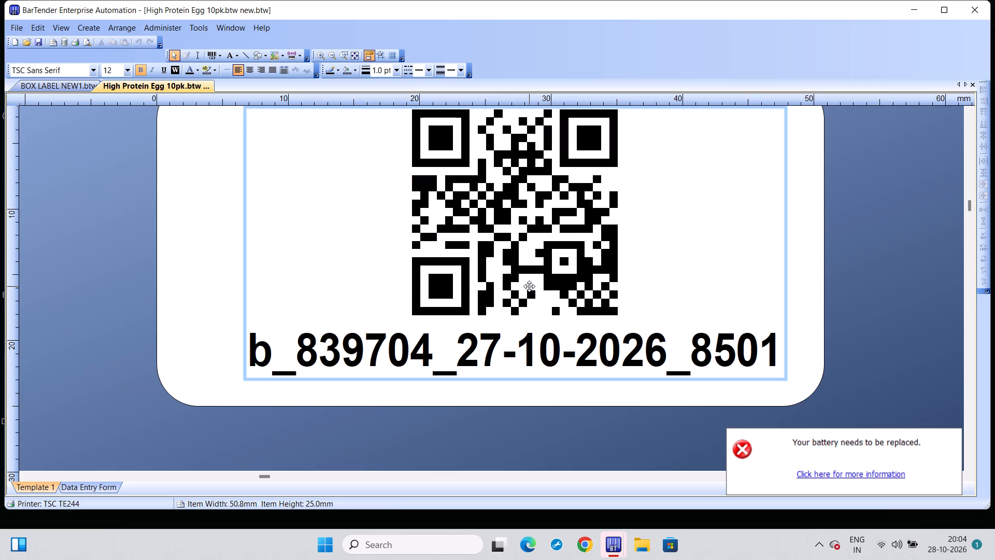
Open the QR barcode's properties and change the date in its embedded data to 30-10-2026.
scroll(529, 286, up, 1)
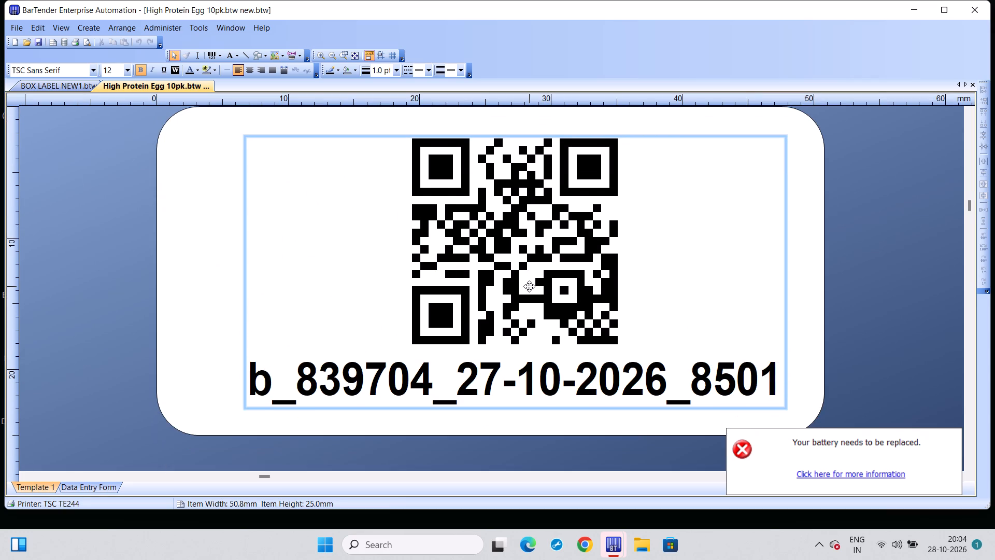
double_click(510, 265)
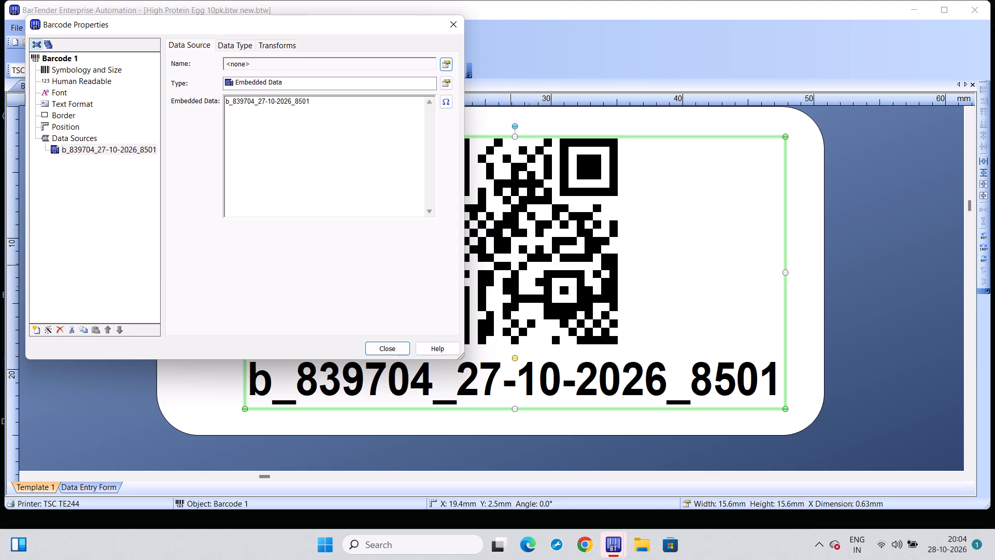
click(265, 97)
key(BackSpace)
key(BackSpace)
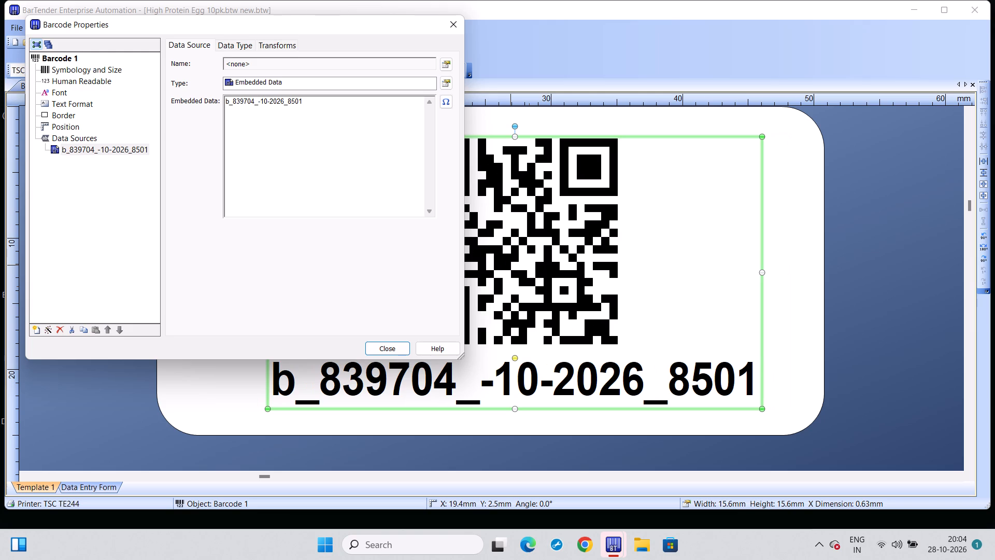
key(3)
key(0)
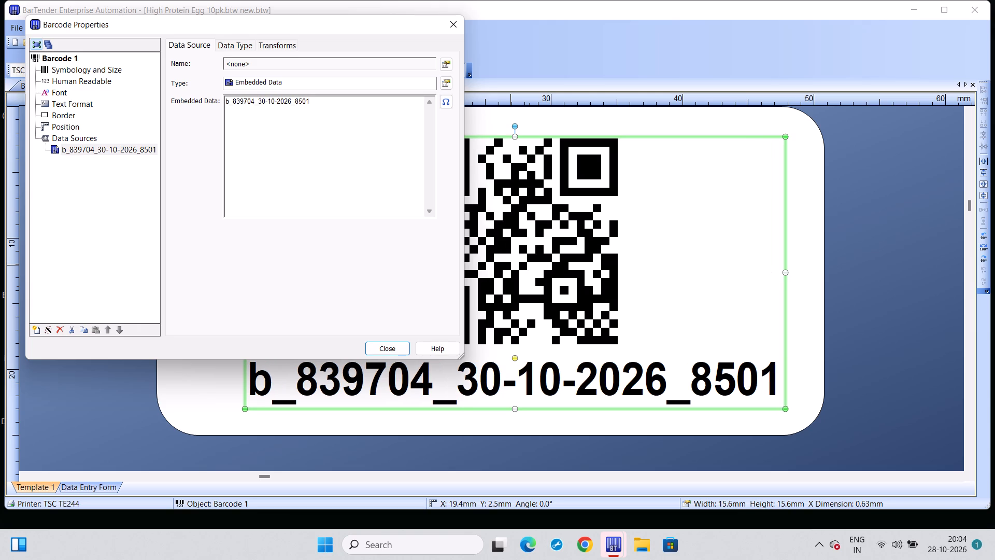
Set the serial number at the end of the barcode's embedded data to 0001 and close its properties.
click(312, 95)
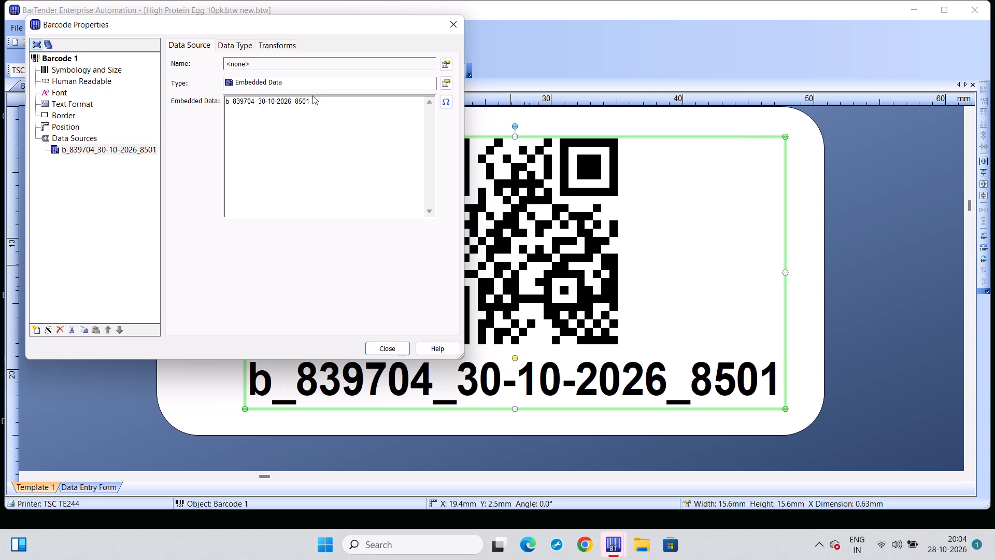
click(312, 101)
key(BackSpace)
key(BackSpace)
key(BackSpace)
key(BackSpace)
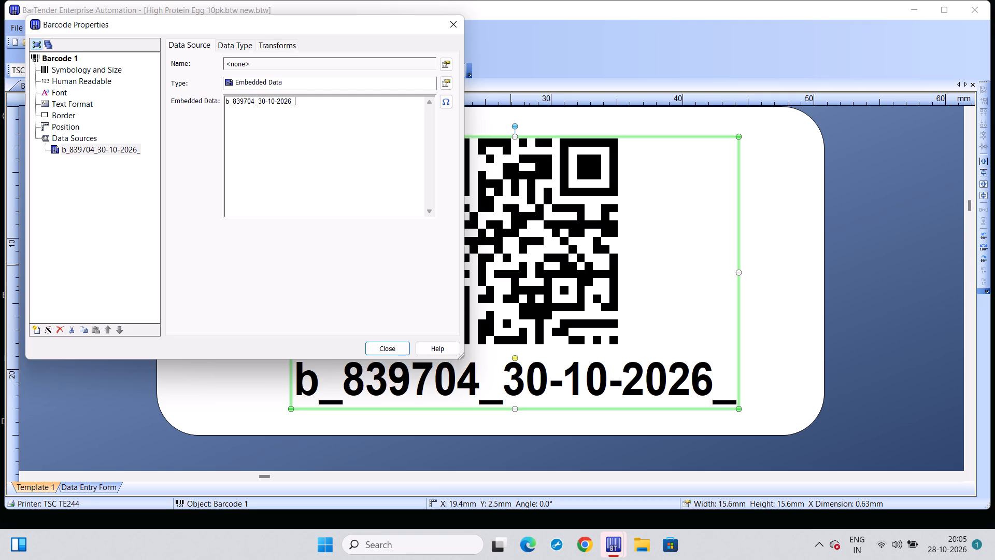
text(000)
key(1)
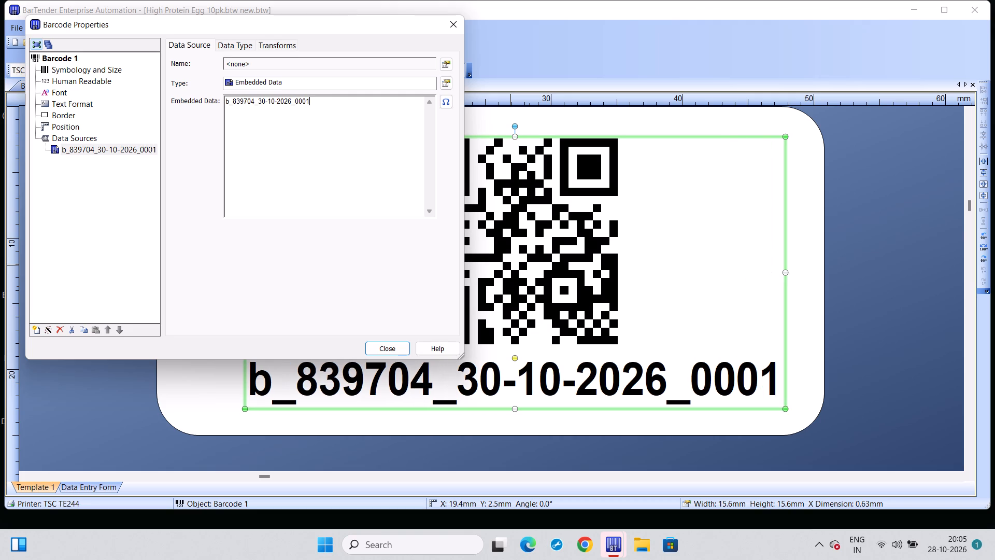
click(405, 346)
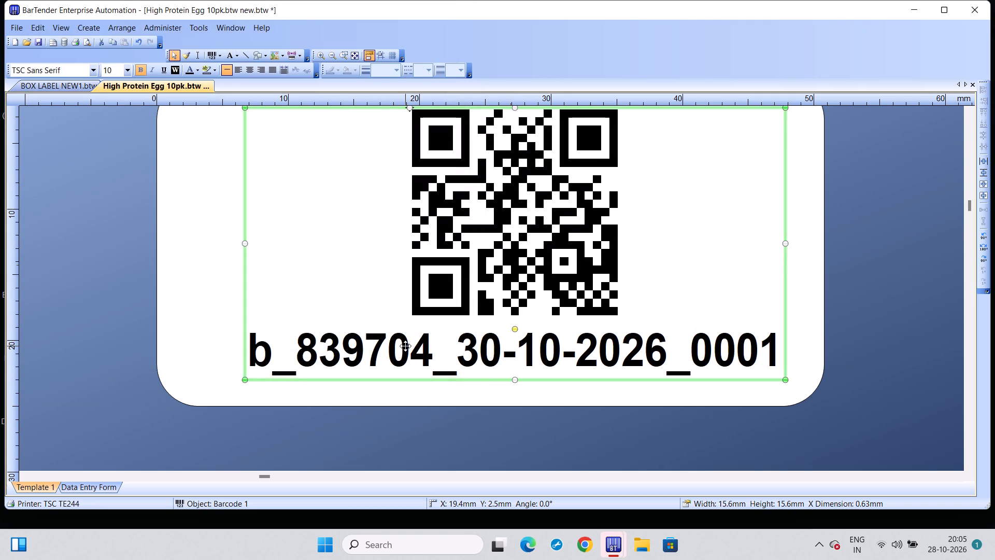
scroll(405, 346, up, 1)
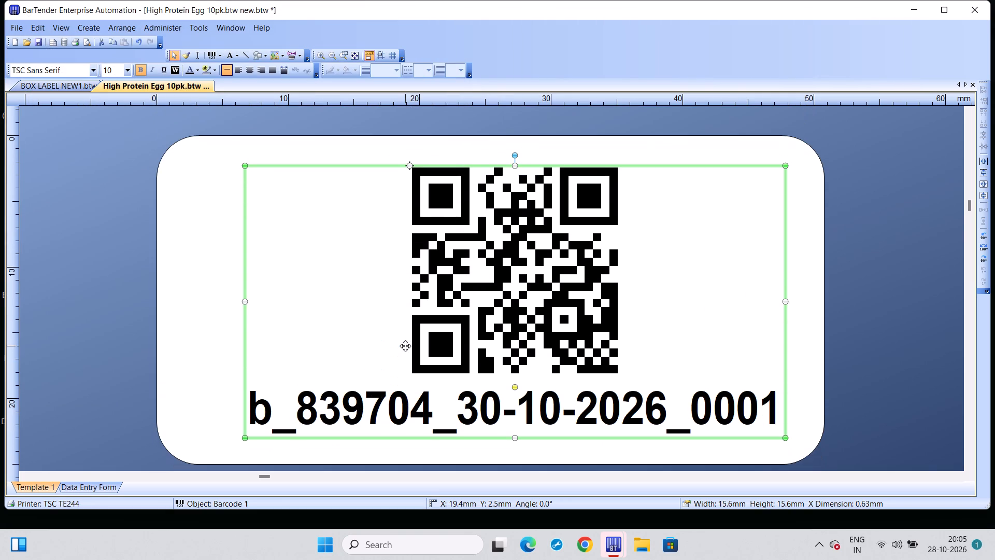
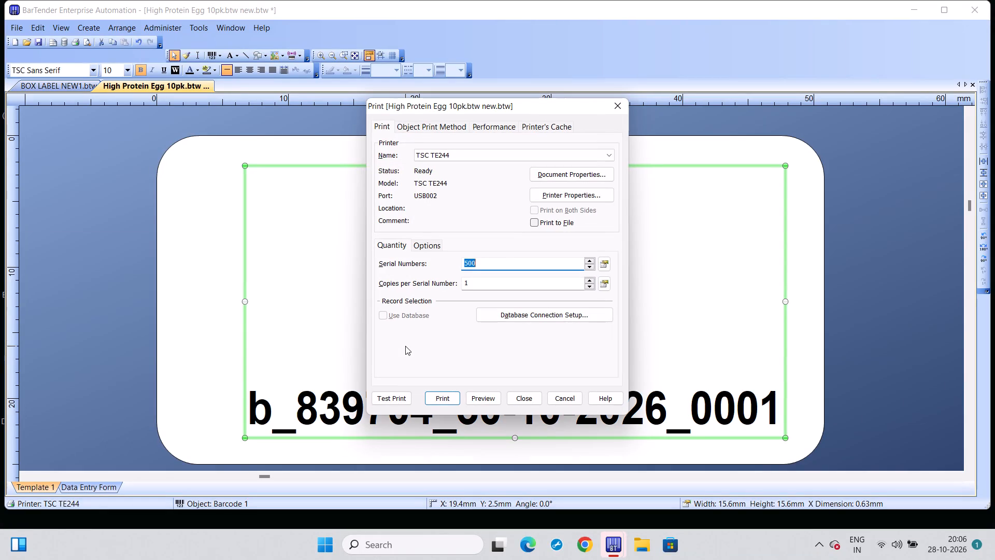
Print the High Protein Egg 10pk labels on the TSC TE244 with 2000 serial numbers.
key(2)
text(000)
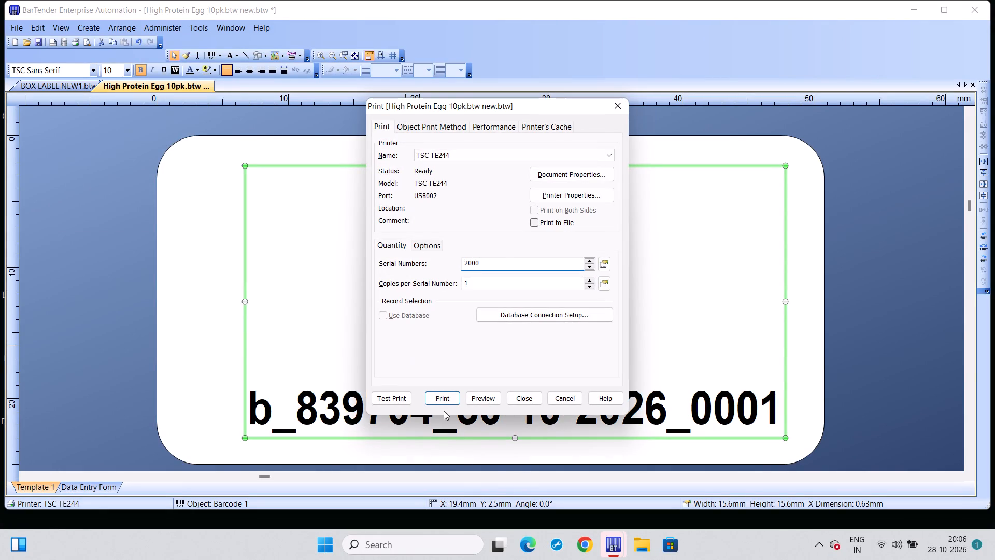
ctrl+click(443, 403)
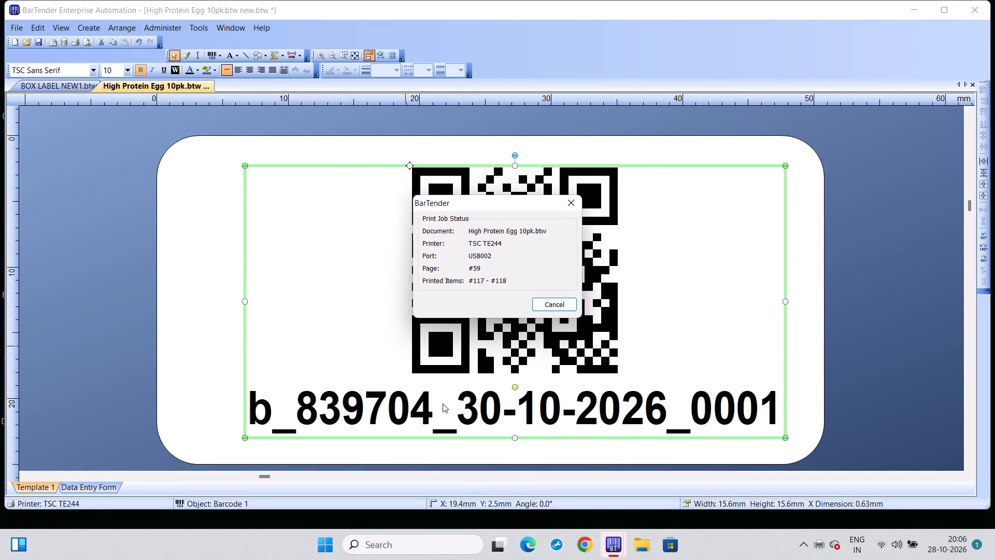
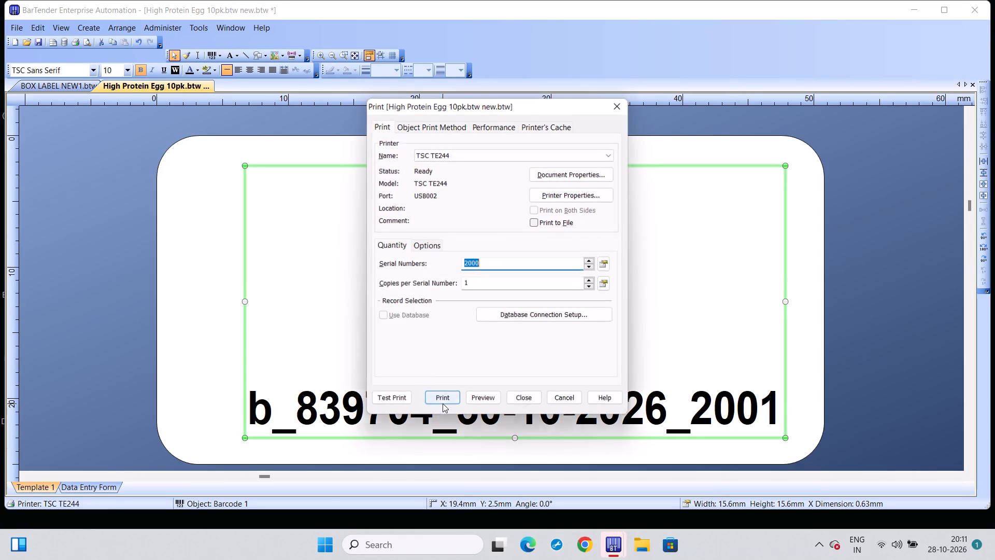
Print another batch of 2000 serial numbers of the High Protein Egg 10pk label on the TSC TE244, one copy each.
click(443, 403)
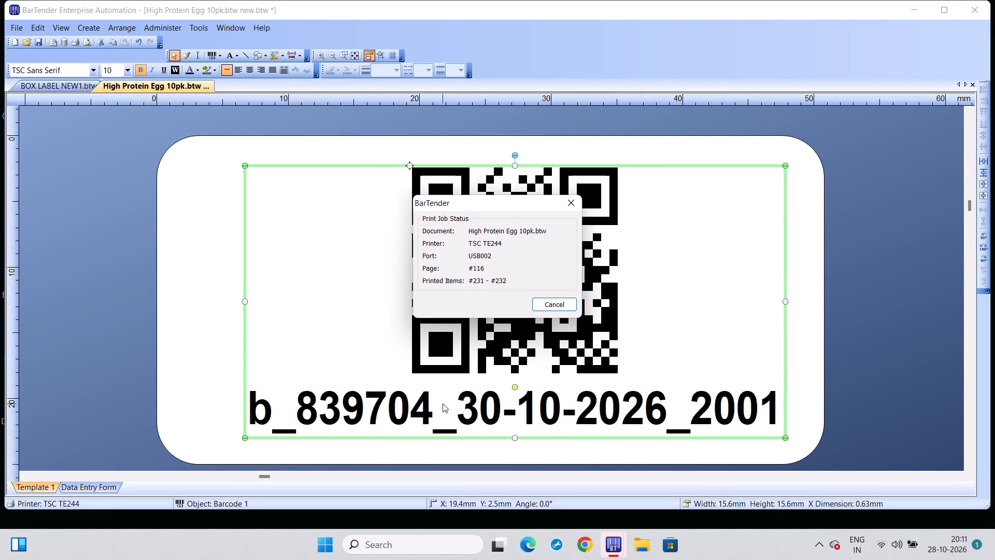
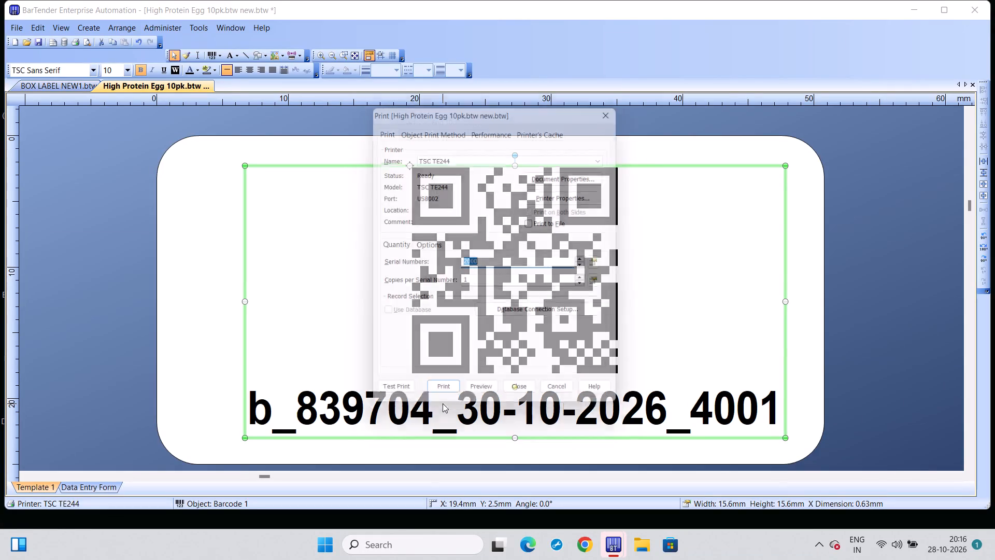
Print 650 serial numbers of the High Protein Egg 10pk label on the TSC TE244, one copy each.
text(65)
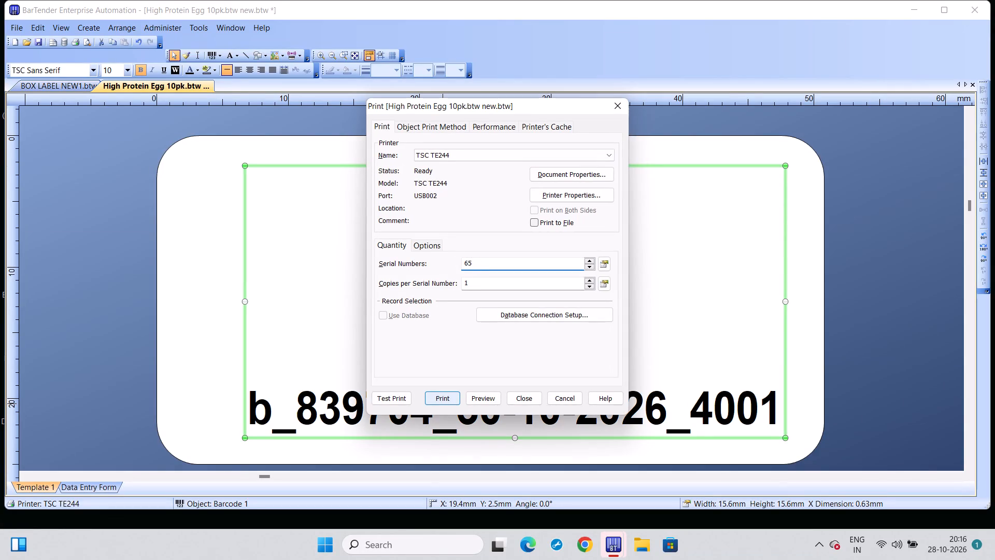
key(0)
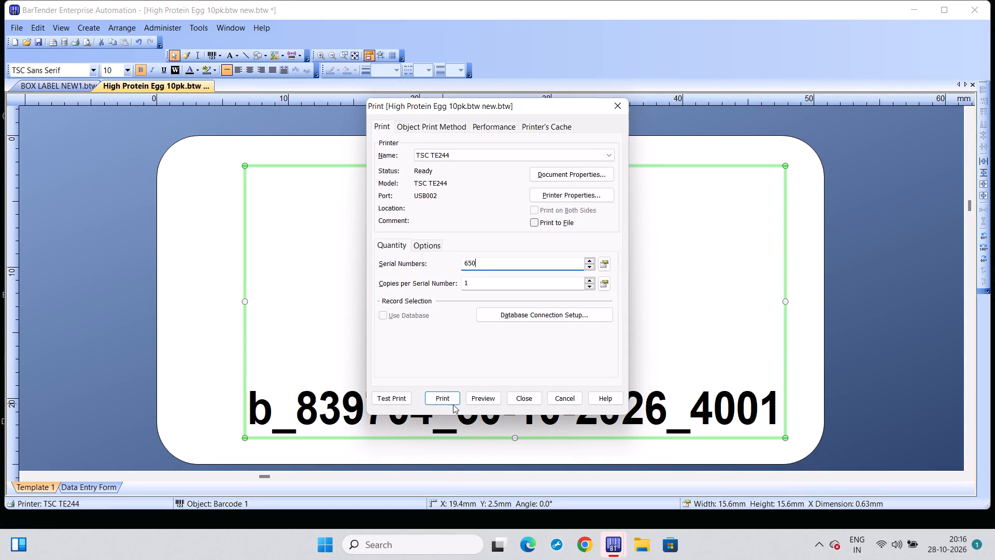
click(453, 400)
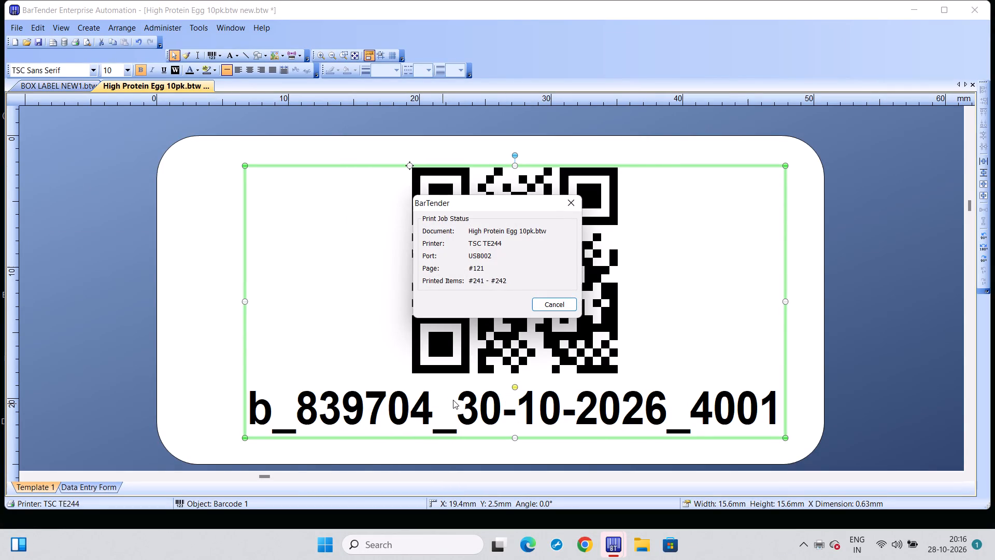
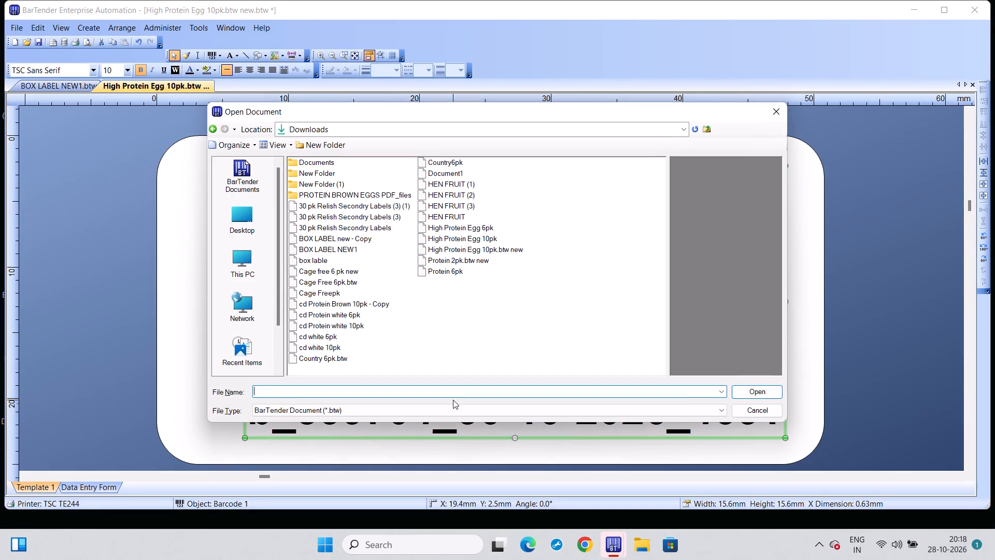
Open the High Protein Egg 6pk label document from Downloads.
click(484, 230)
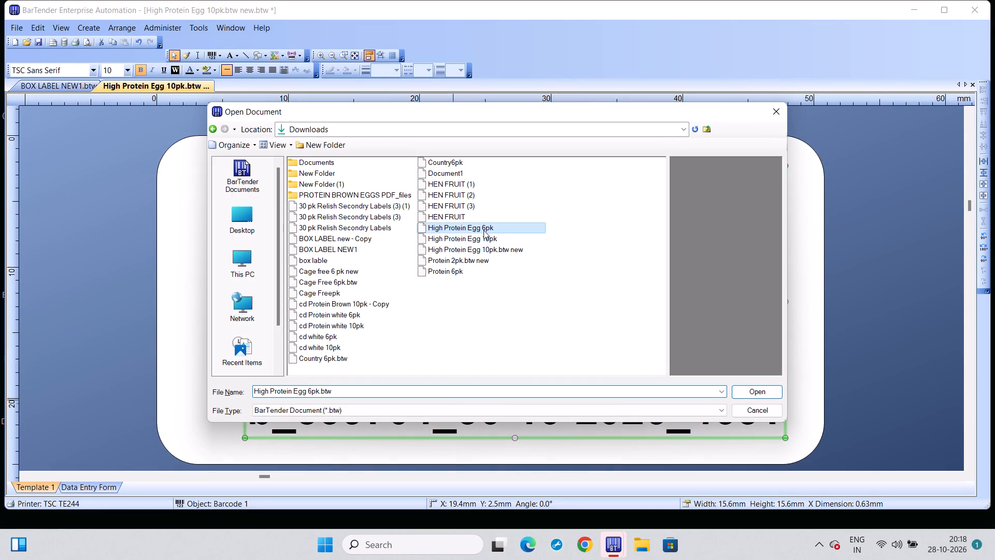
click(760, 391)
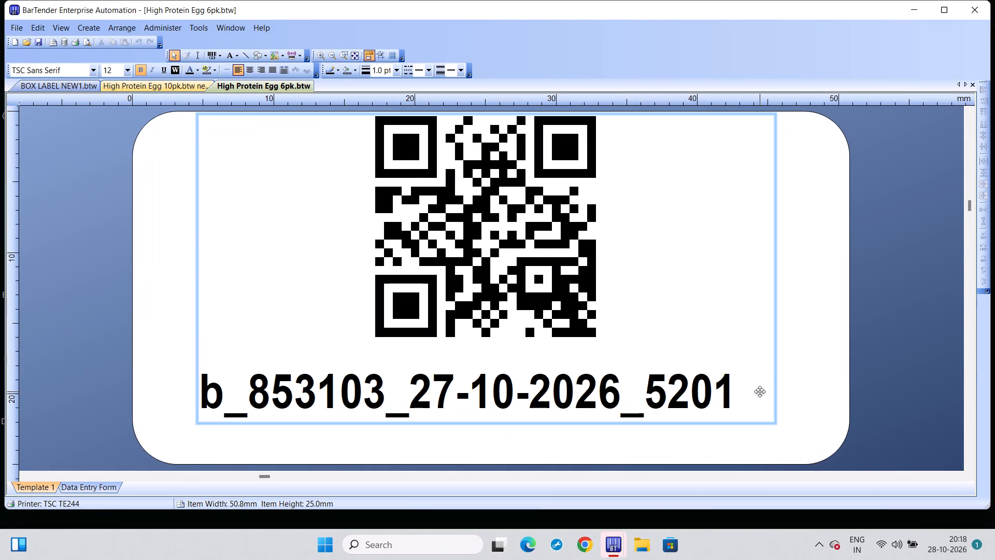
Change the QR barcode's embedded data to b_853103_30-10-2026_0001.
double_click(545, 263)
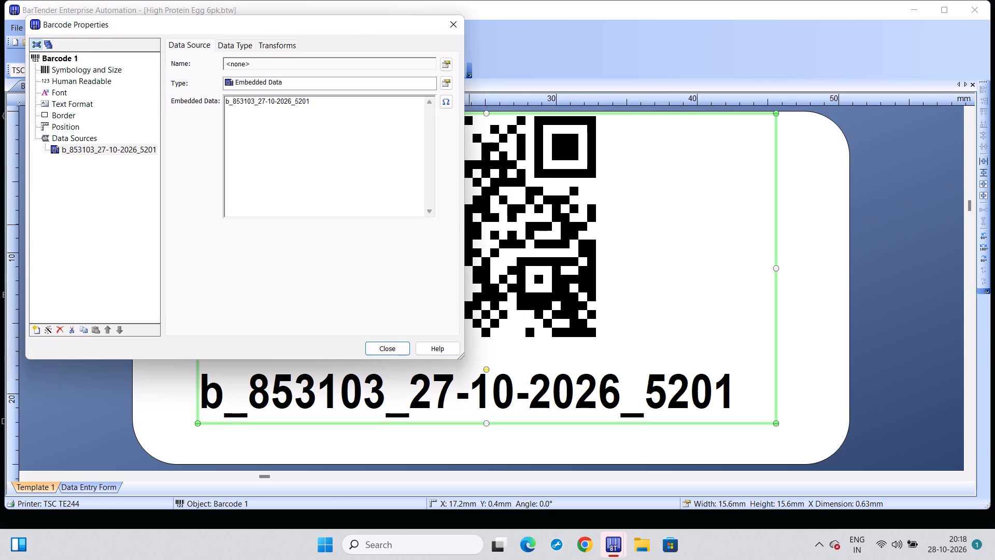
click(264, 98)
key(BackSpace)
key(BackSpace)
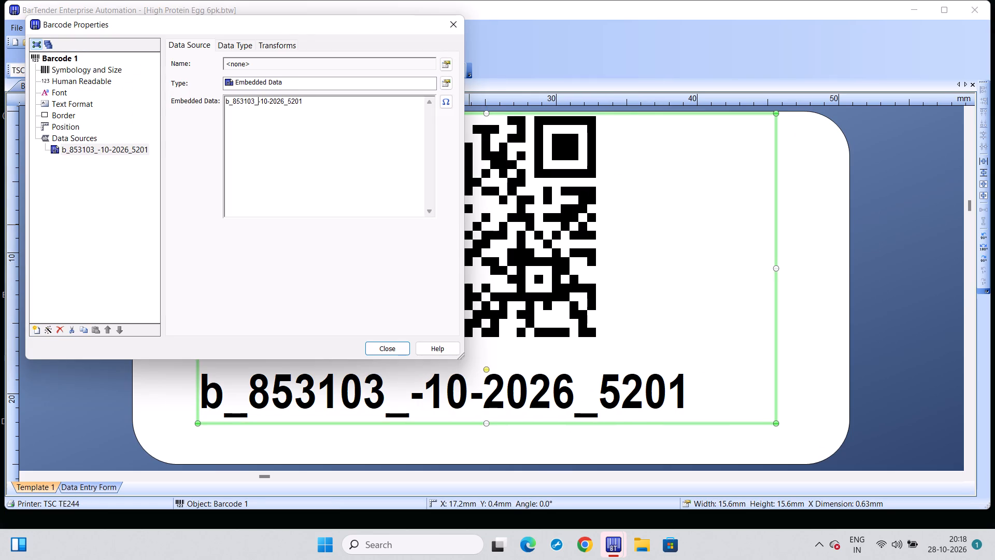
text(30)
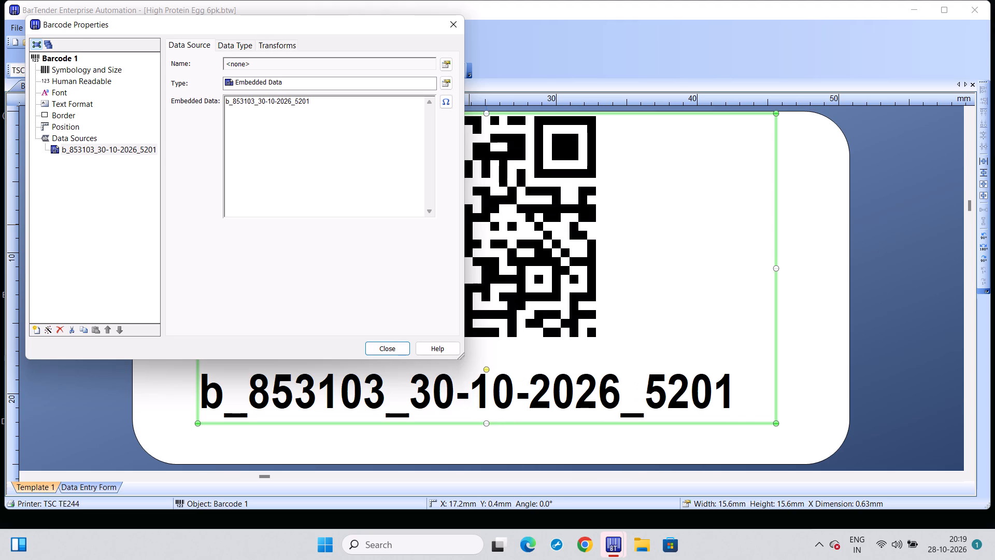
click(304, 103)
click(303, 105)
key(BackSpace)
key(BackSpace)
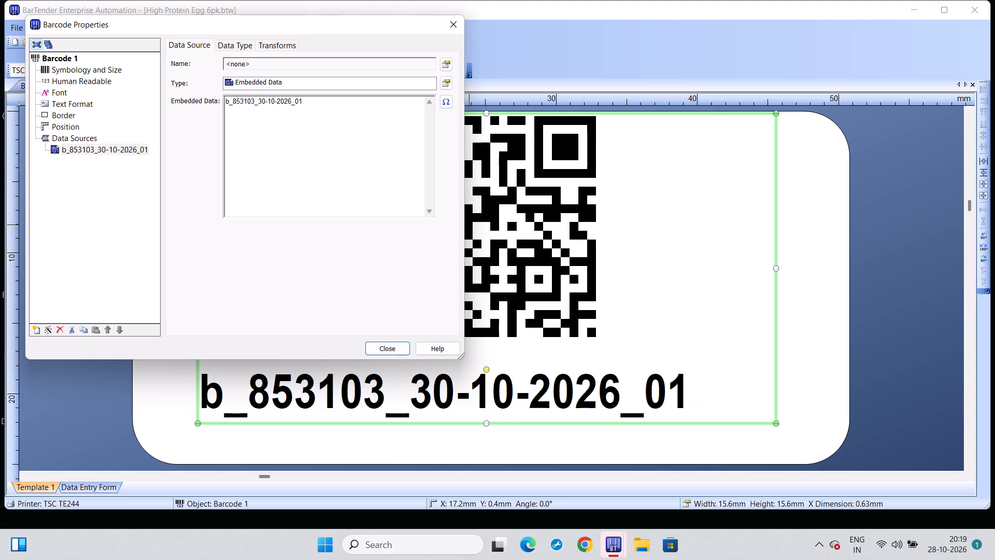
text(00)
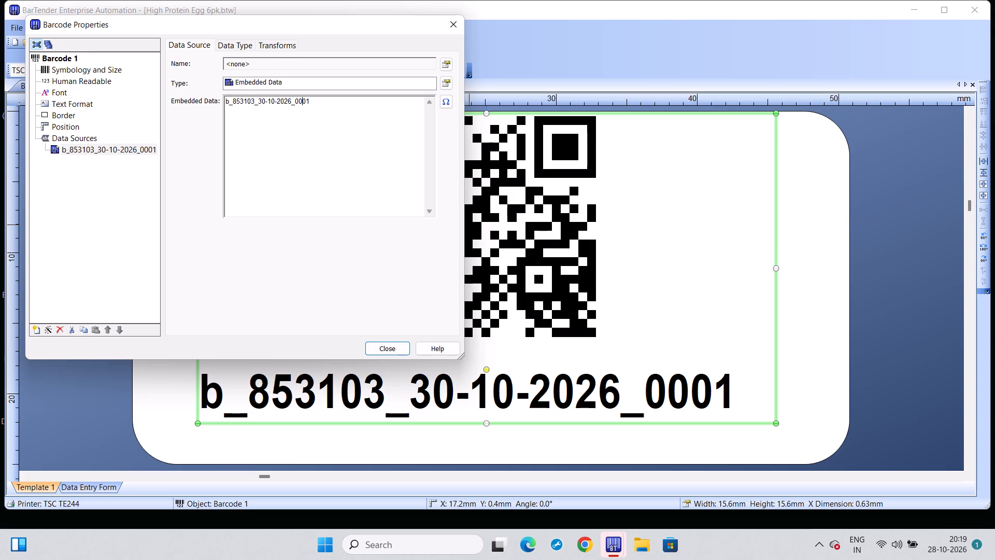
click(401, 356)
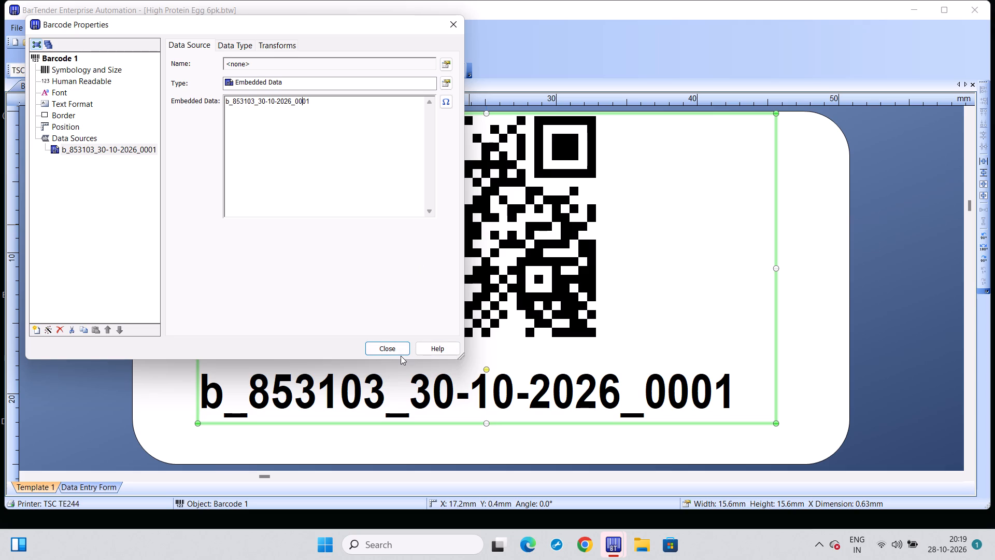
click(397, 350)
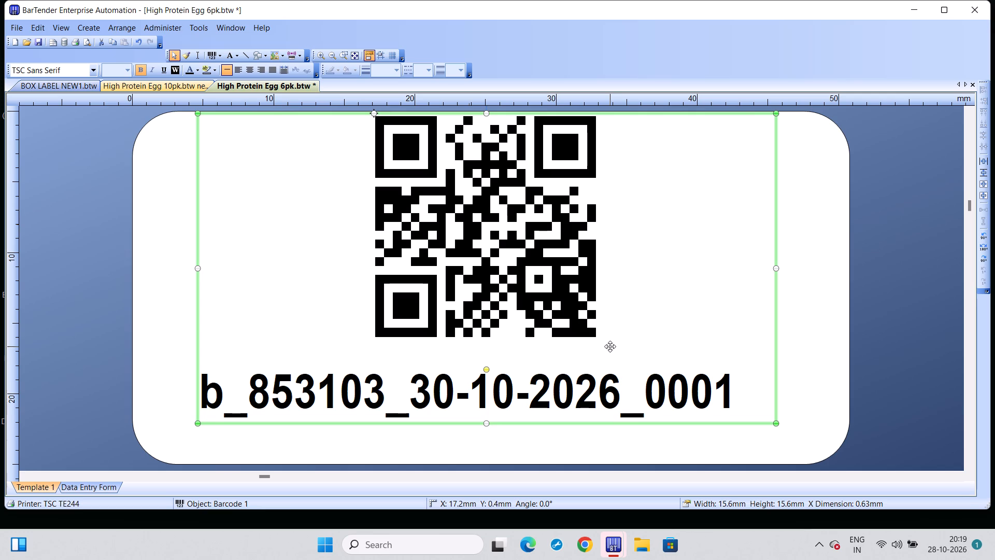
Print 2000 serial numbers of the High Protein Egg 6pk label on the TSC TE244, one copy each.
key(ctrl+p)
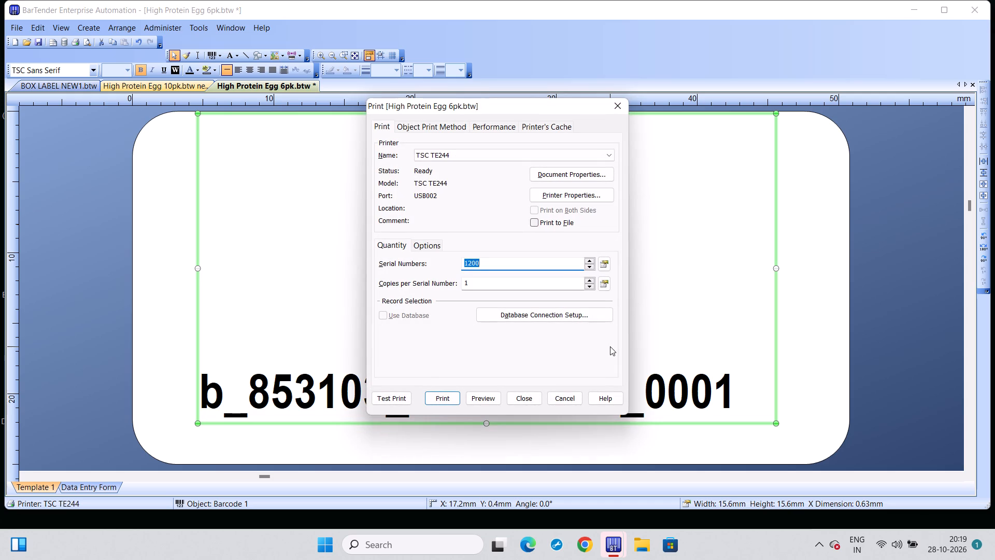
key(2)
text(00)
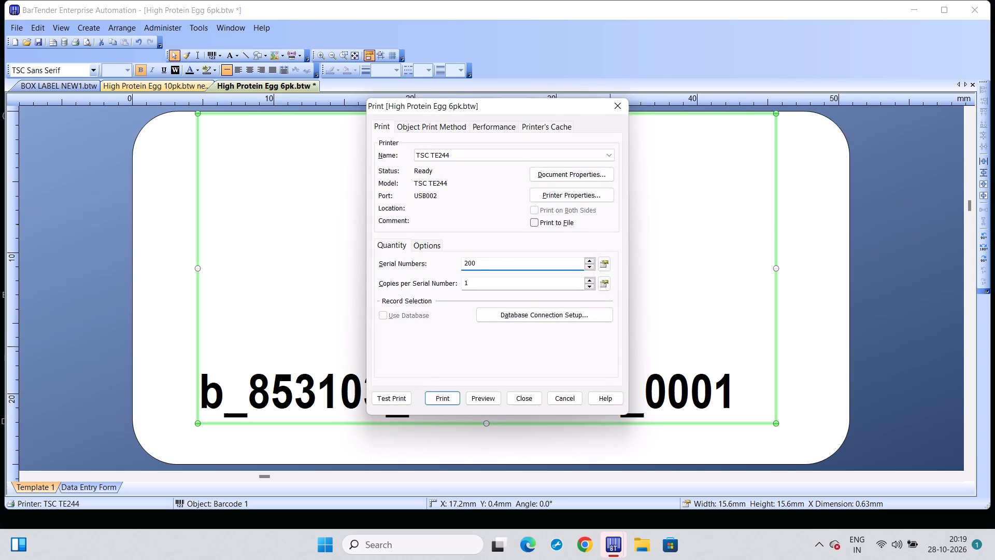
key(0)
click(433, 400)
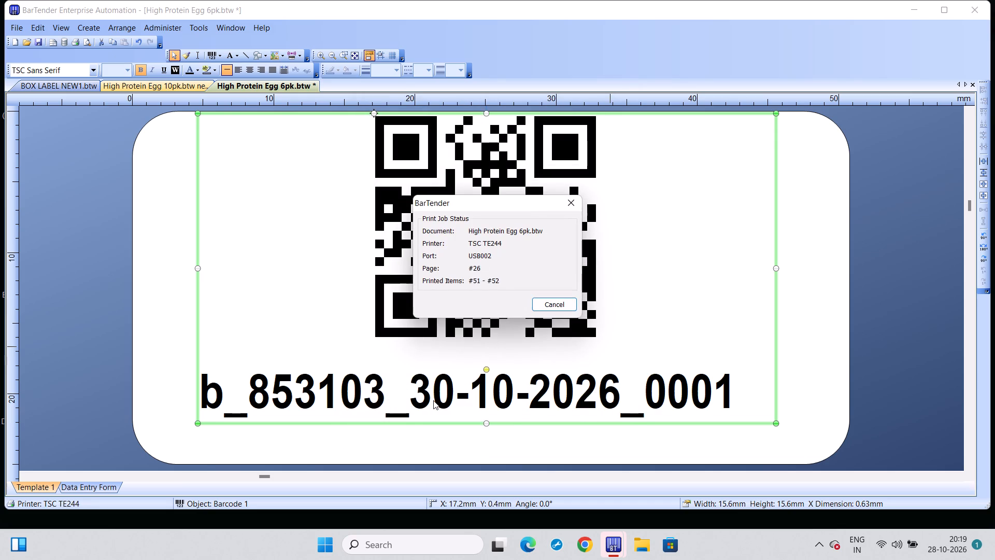
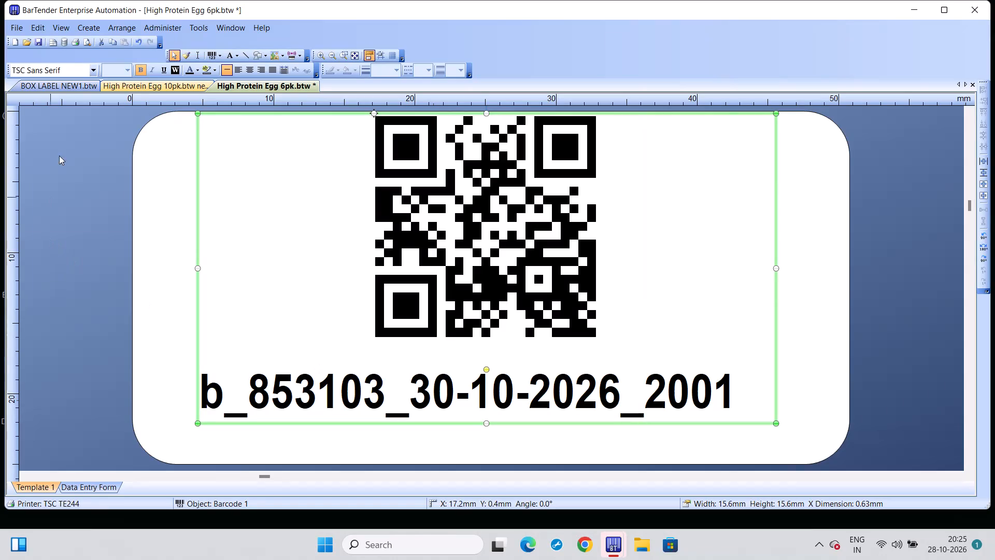
Switch to the open BOX LABEL NEW1 label document.
click(74, 85)
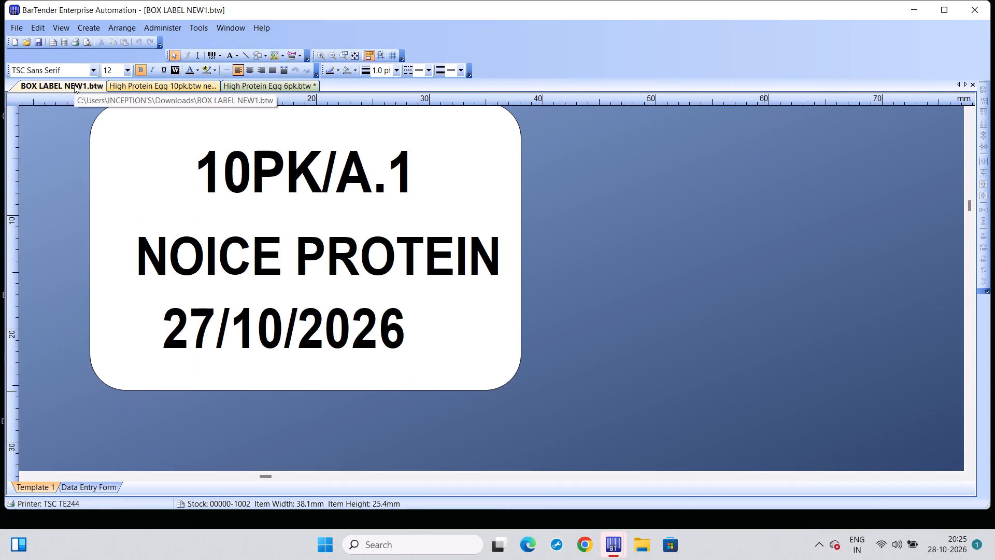
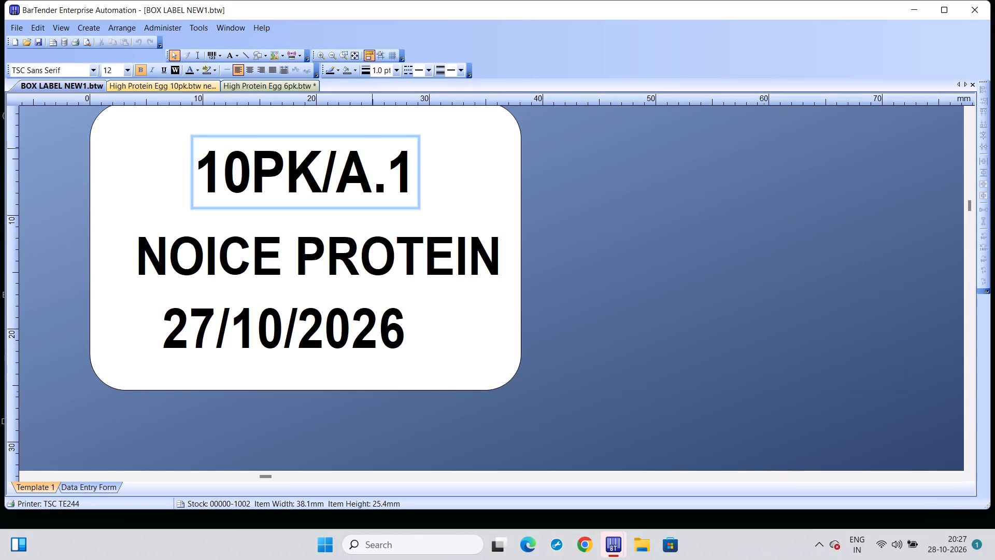
Change the date on the box label to 30/10/2026.
click(212, 320)
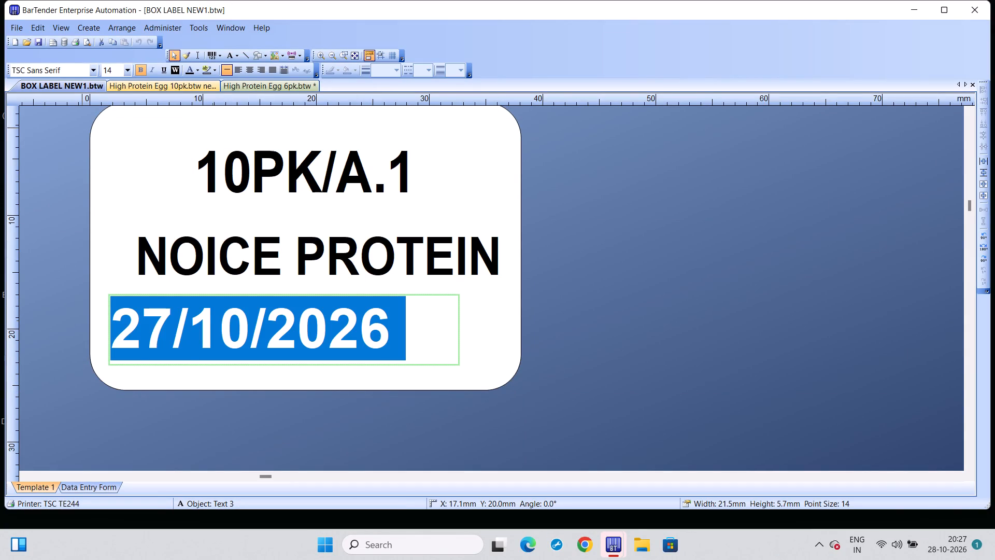
click(173, 317)
key(BackSpace)
key(BackSpace)
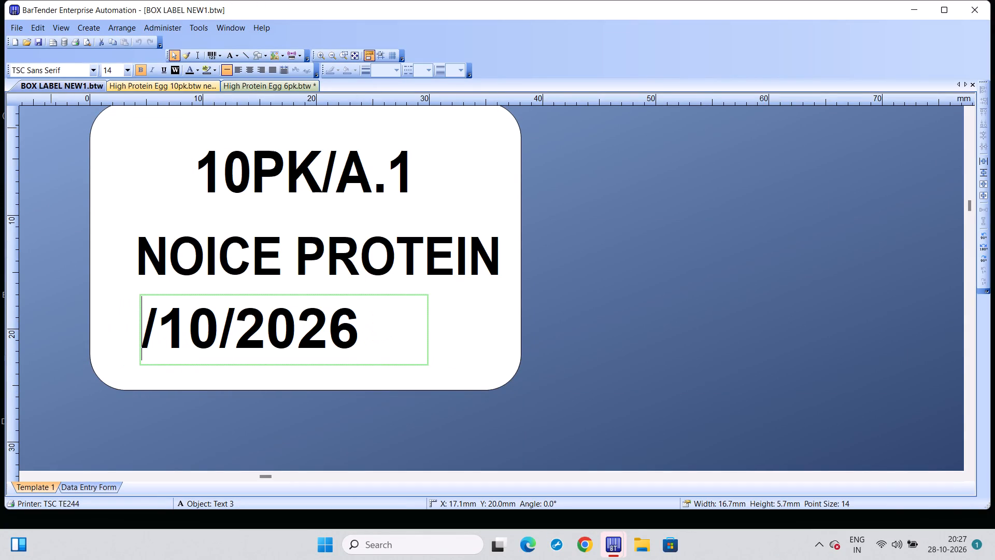
text(30)
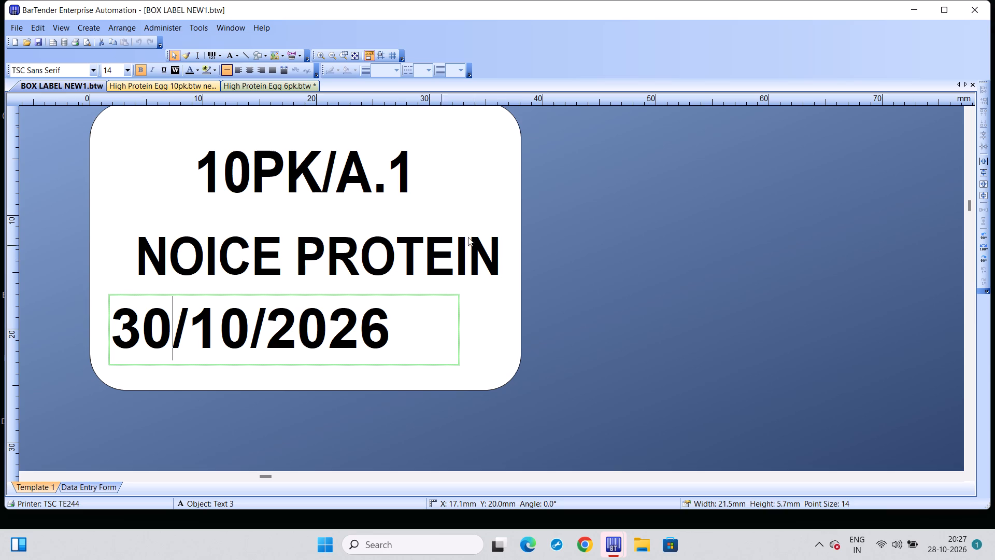
Replace the product name in the middle line of the box label with TABLE WHITE.
click(493, 253)
click(493, 253)
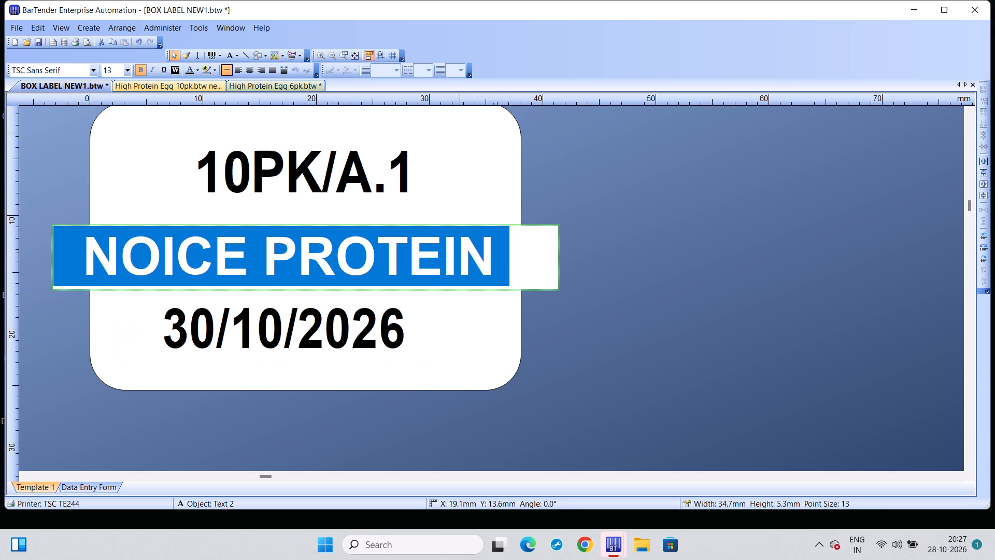
key(BackSpace)
key(BackSpace)
key(BackSpace)
key(BackSpace)
key(BackSpace)
key(BackSpace)
key(BackSpace)
key(BackSpace)
key(BackSpace)
key(BackSpace)
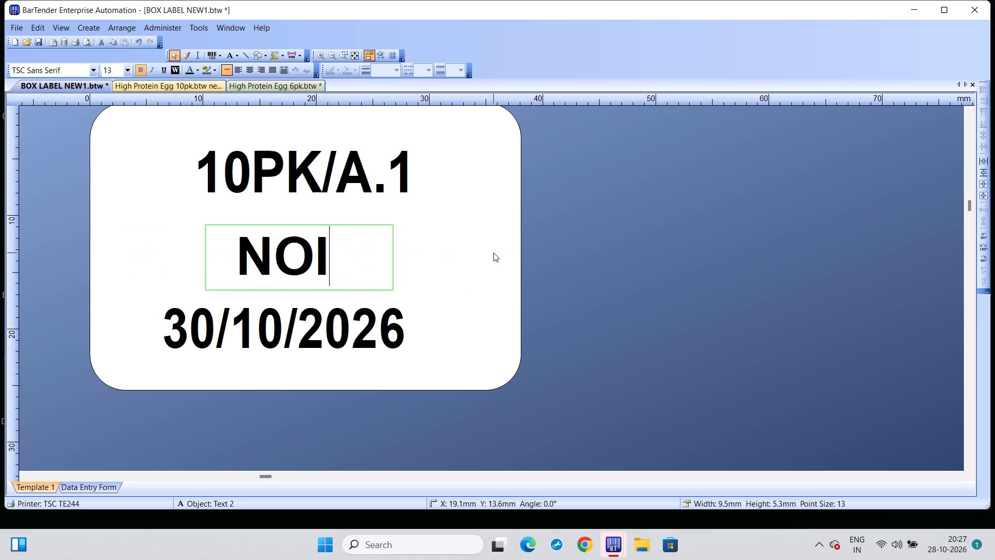
key(BackSpace)
key(BackSpace)
key(BackSpace)
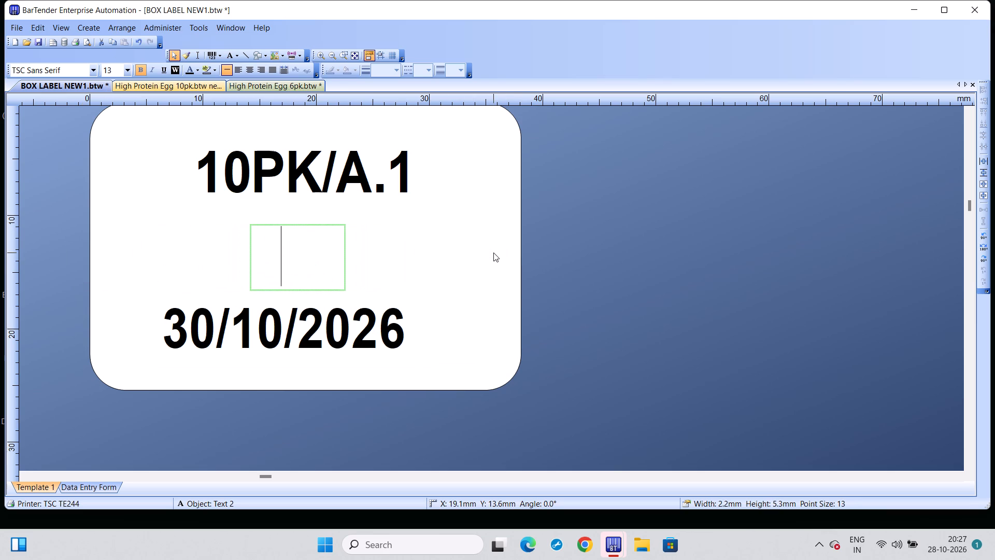
text(TA)
key(b)
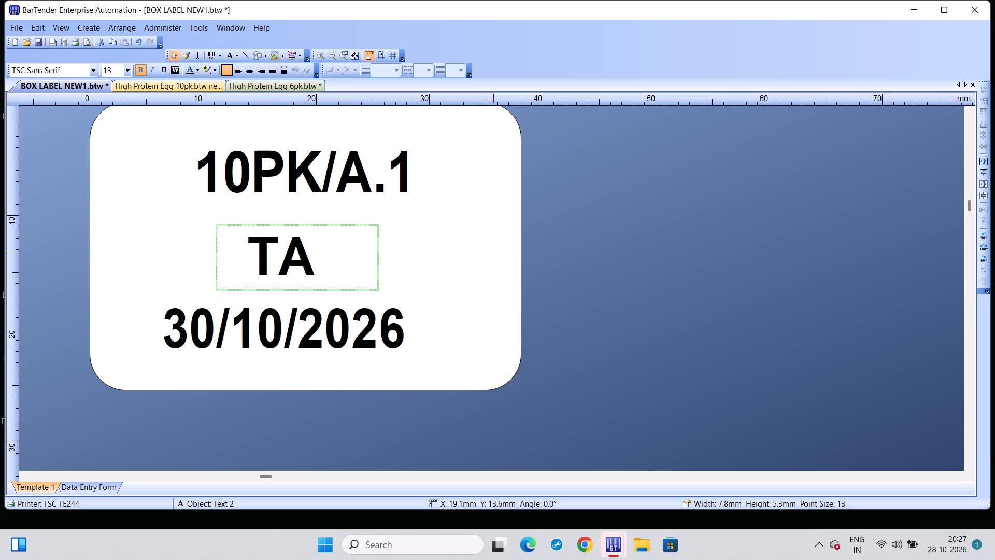
key(l)
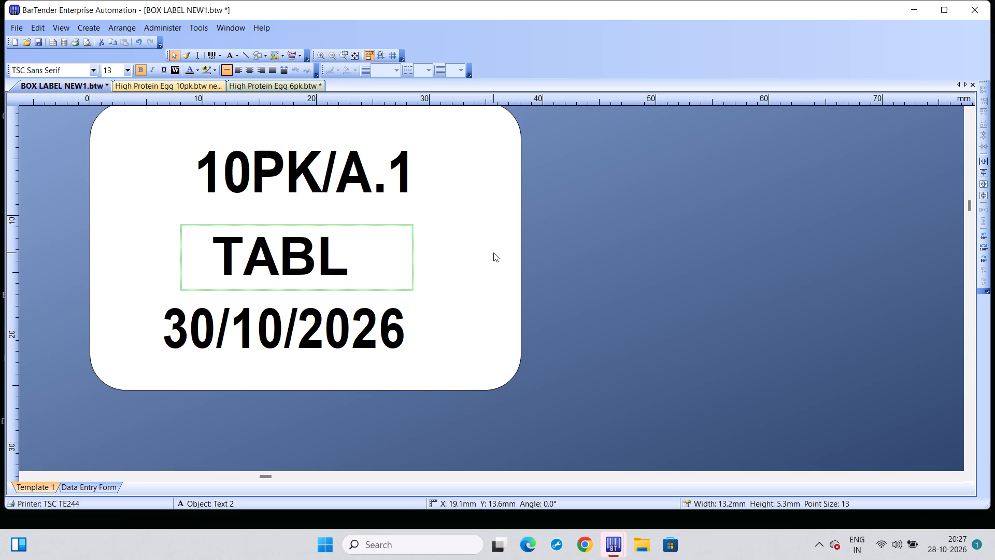
key(e)
key(space)
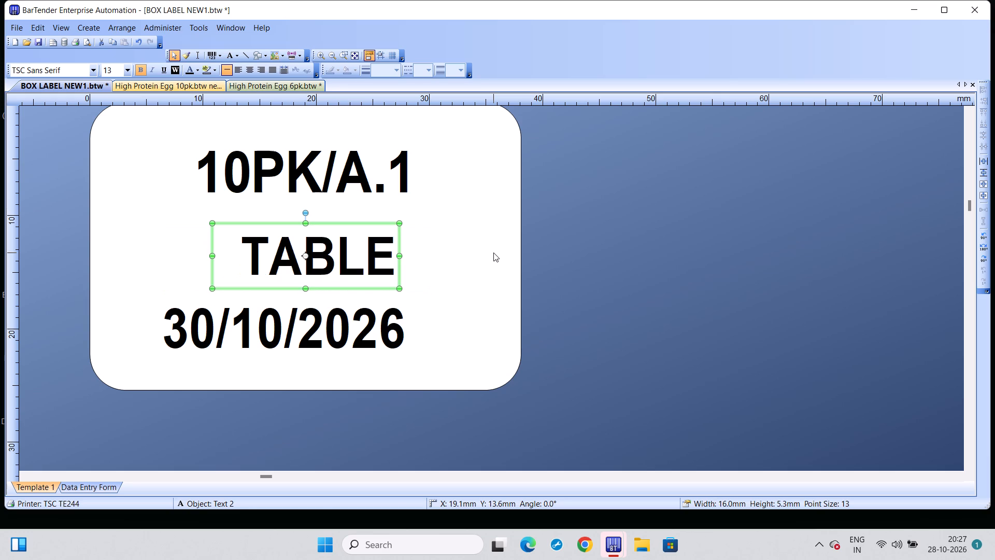
click(493, 253)
click(368, 245)
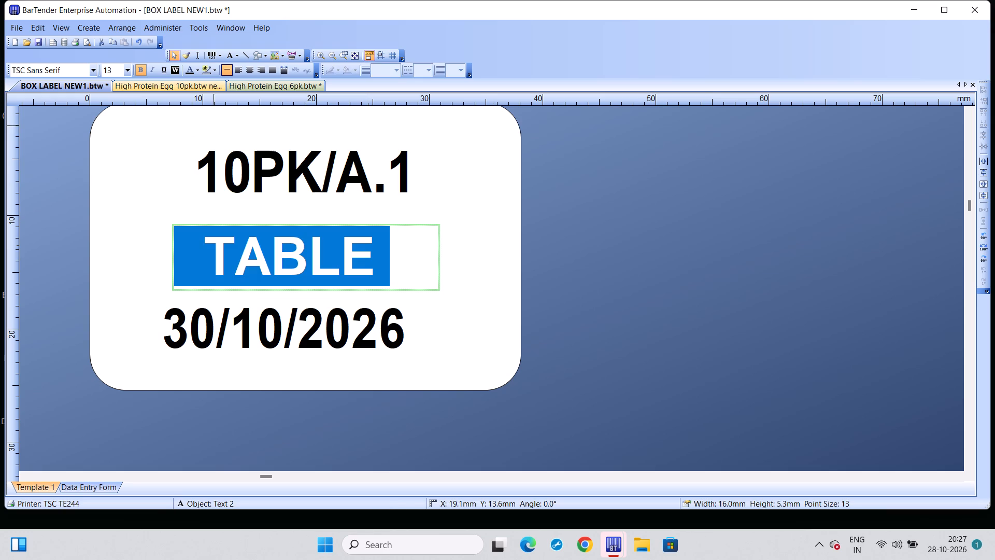
click(389, 258)
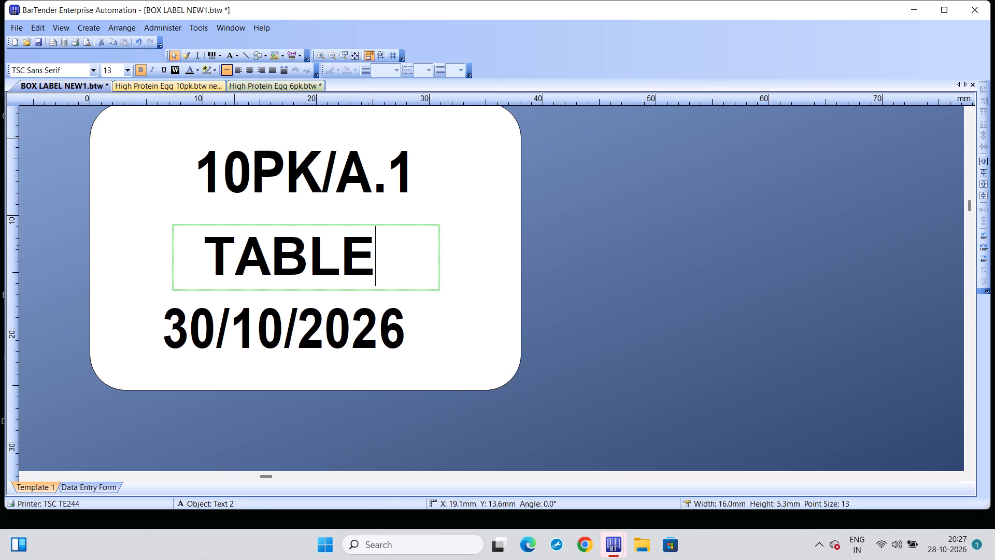
key(space)
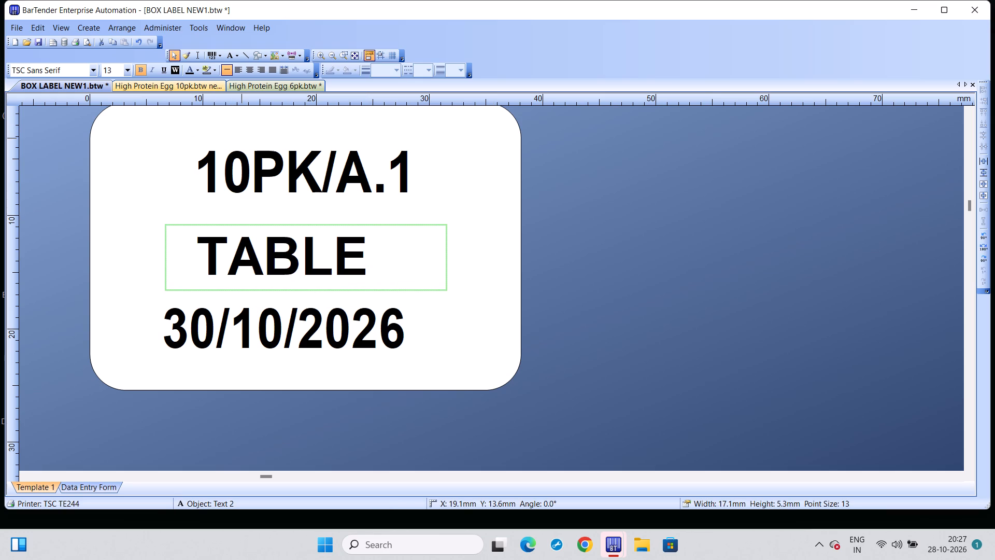
key(w)
text(HITE)
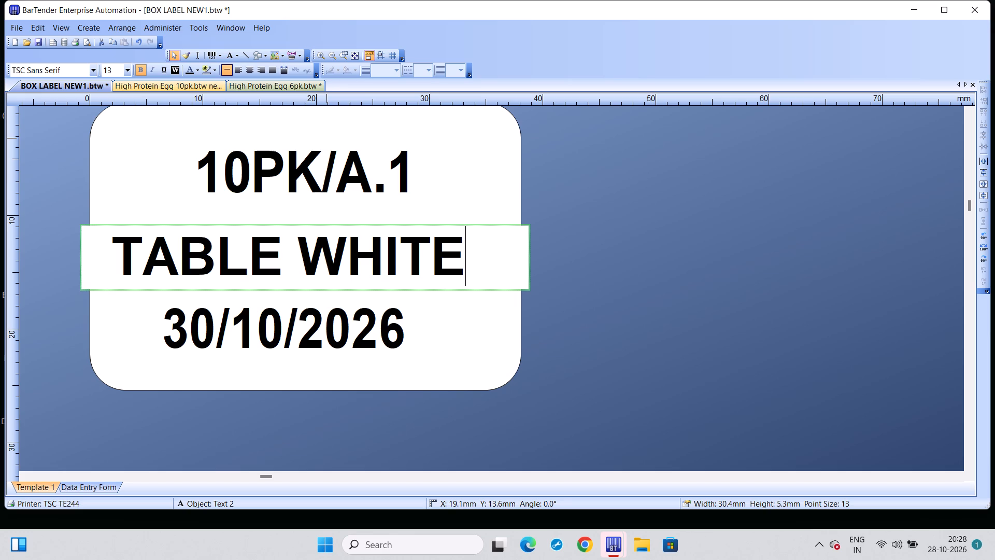
Print 260 copies of the box label on the TSC TE244 printer.
key(ctrl+p)
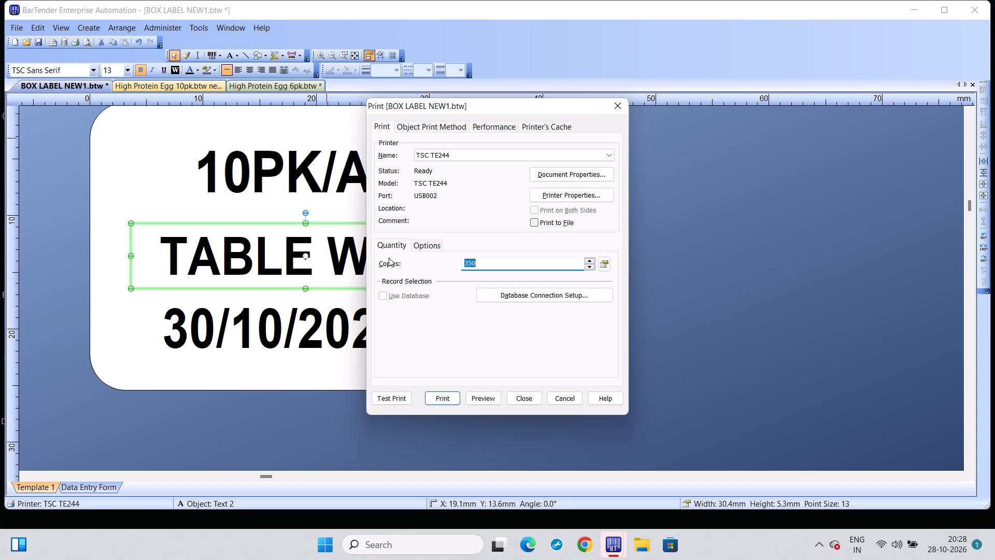
key(2)
key(6)
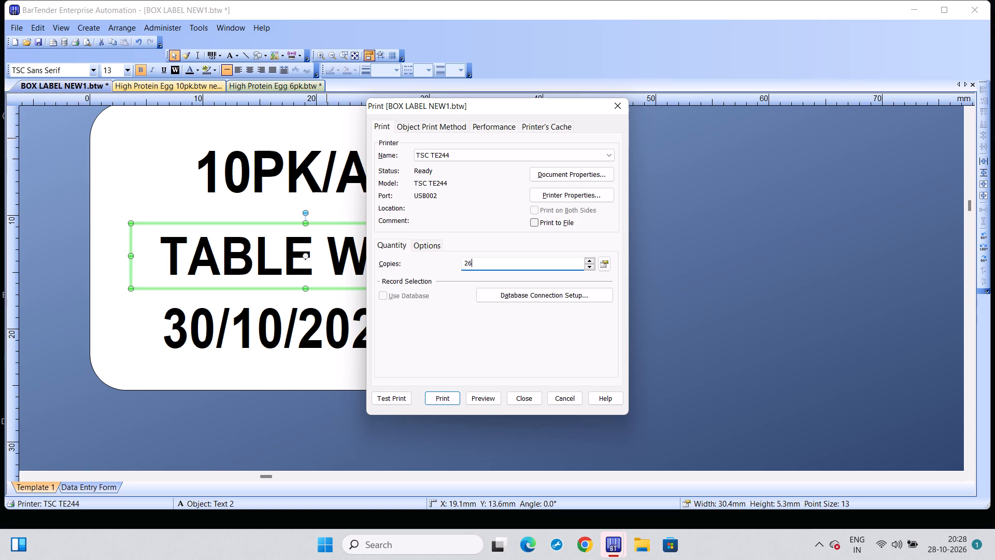
key(0)
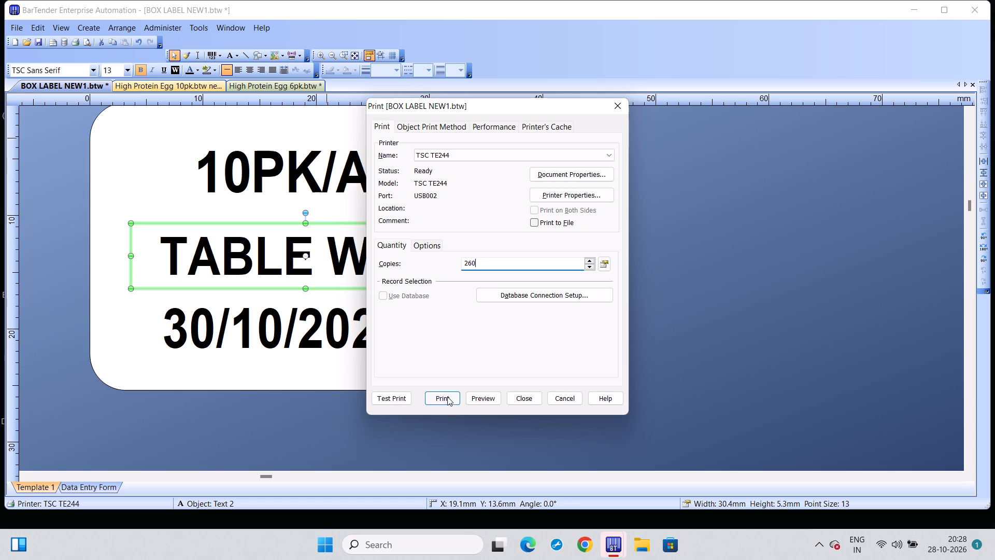
click(447, 398)
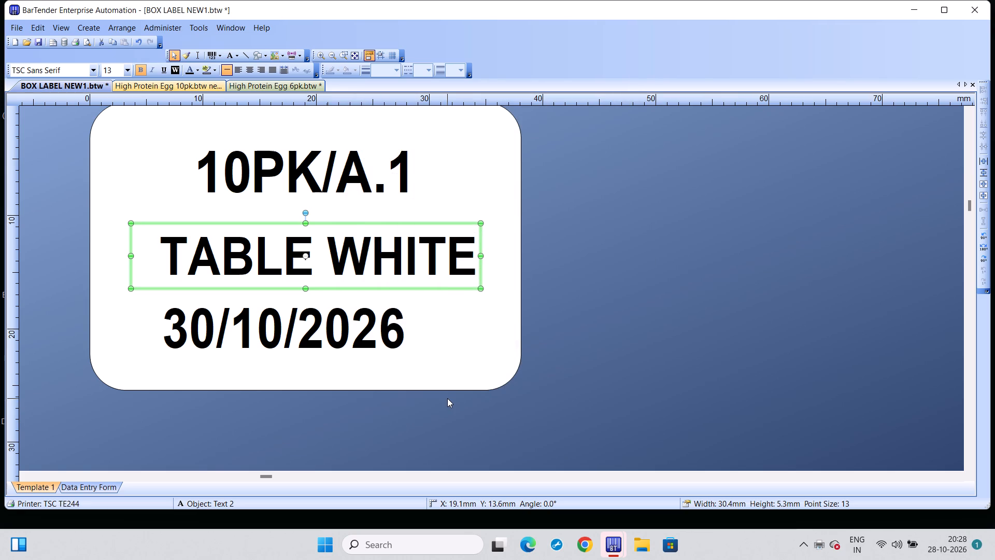
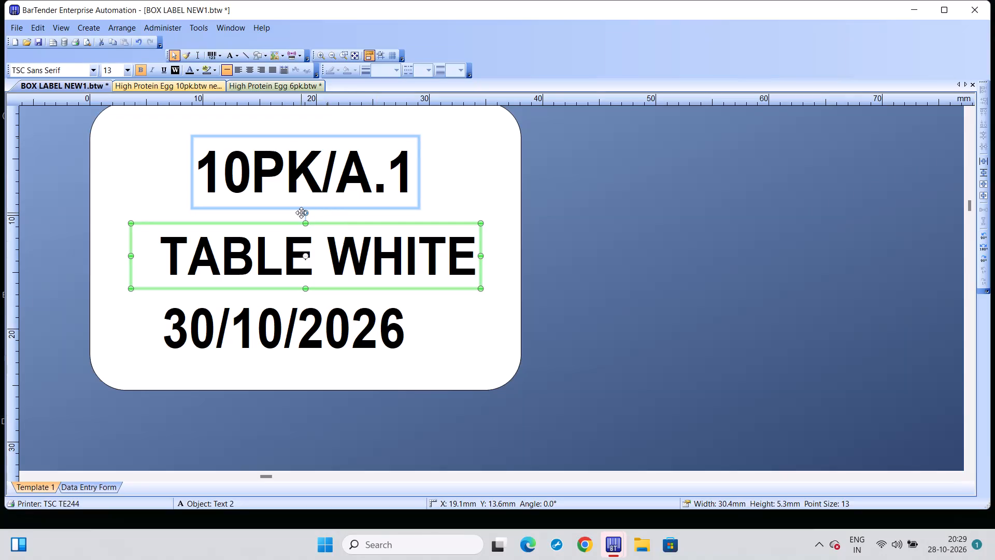
Change the pack size in the top line of the box label so it reads 6PK/A.1.
click(252, 169)
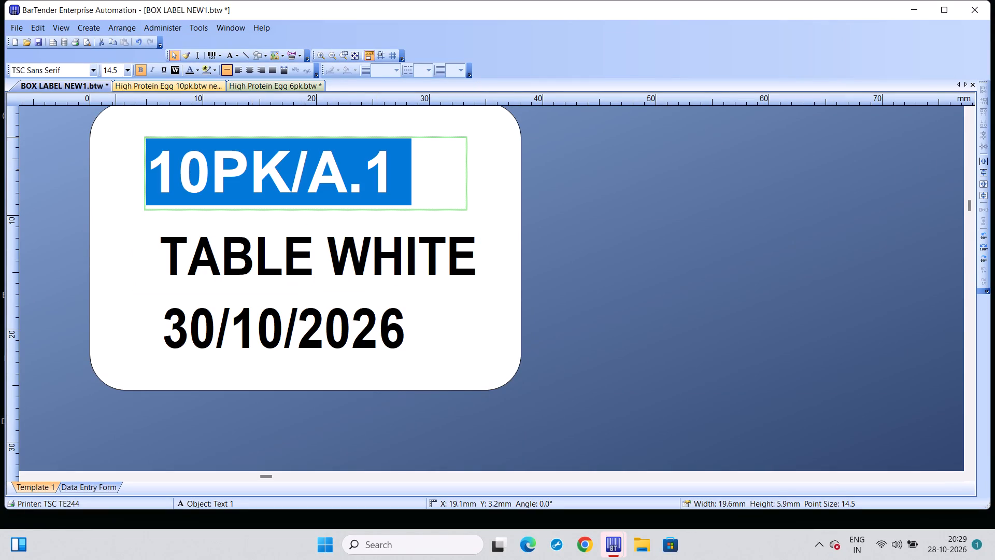
click(215, 175)
key(BackSpace)
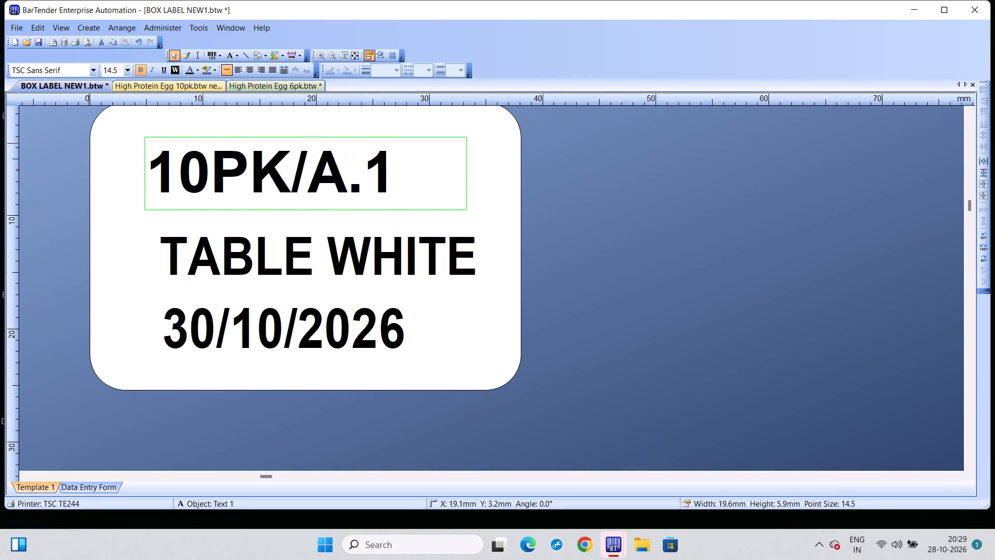
key(BackSpace)
key(6)
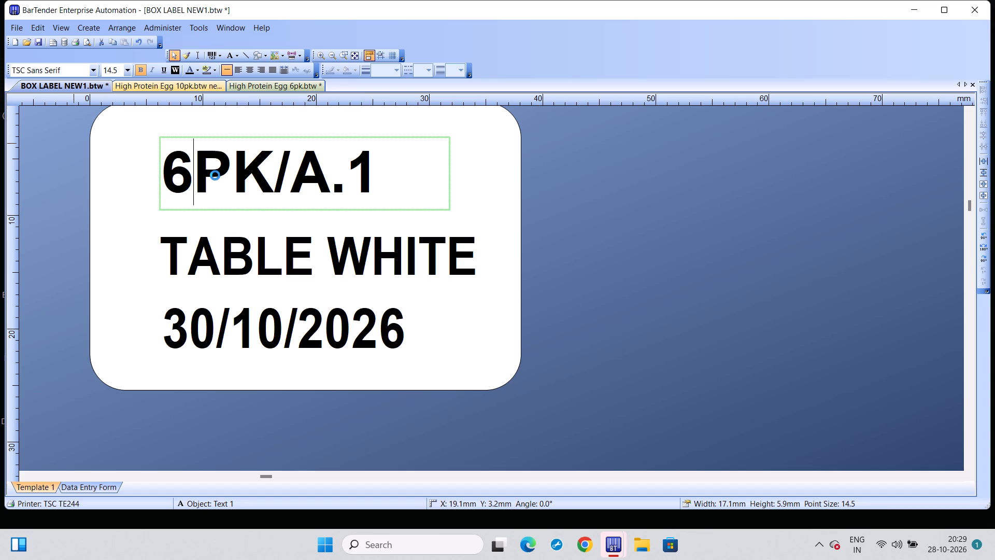
Print 60 copies of the 6PK box label on the TSC TE244 printer.
key(ctrl+p)
text(60)
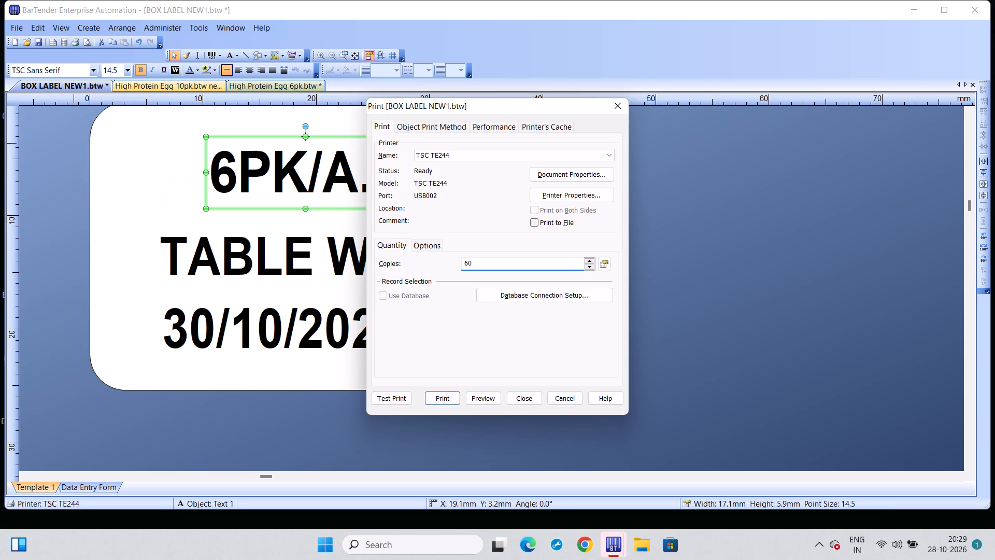
click(432, 399)
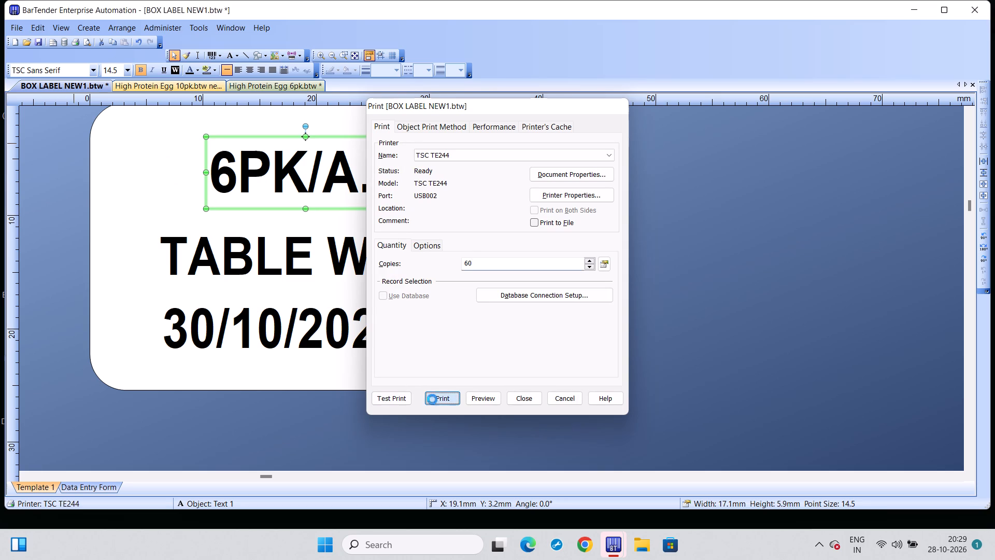
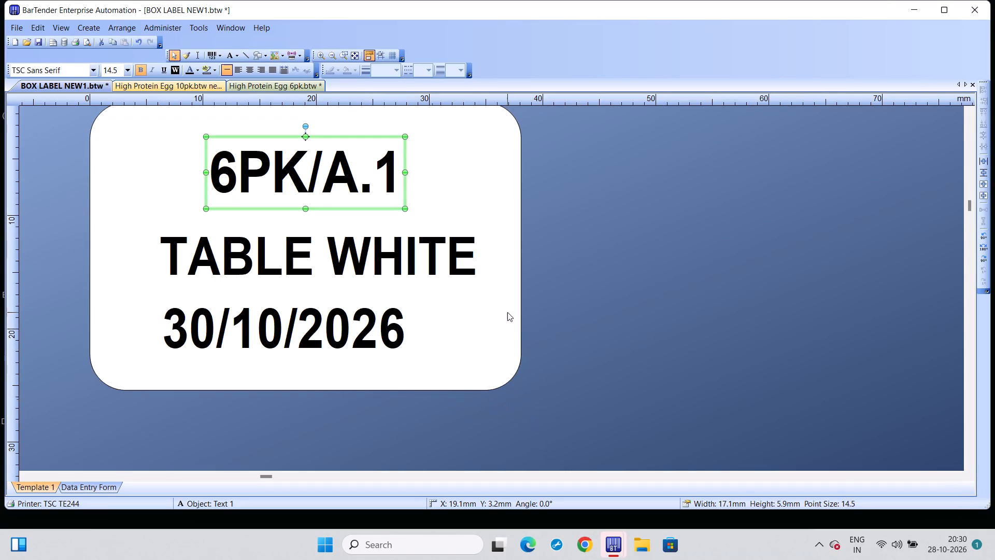
Replace the product name in the middle line of the box label with ORANGE YOIK.
click(461, 256)
click(461, 256)
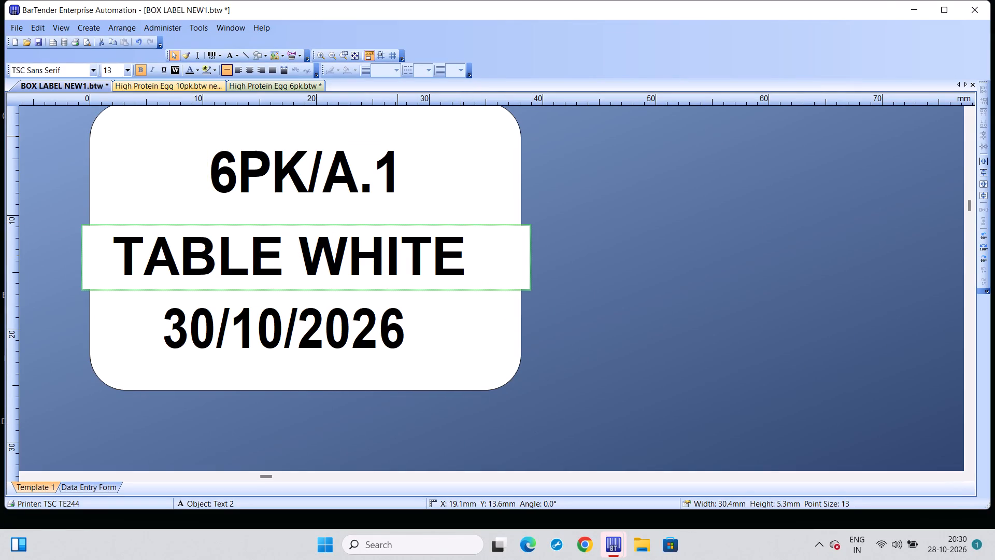
key(BackSpace)
key(BackSpace)
key(BackSpace)
key(BackSpace)
key(BackSpace)
key(BackSpace)
key(BackSpace)
key(BackSpace)
key(BackSpace)
key(BackSpace)
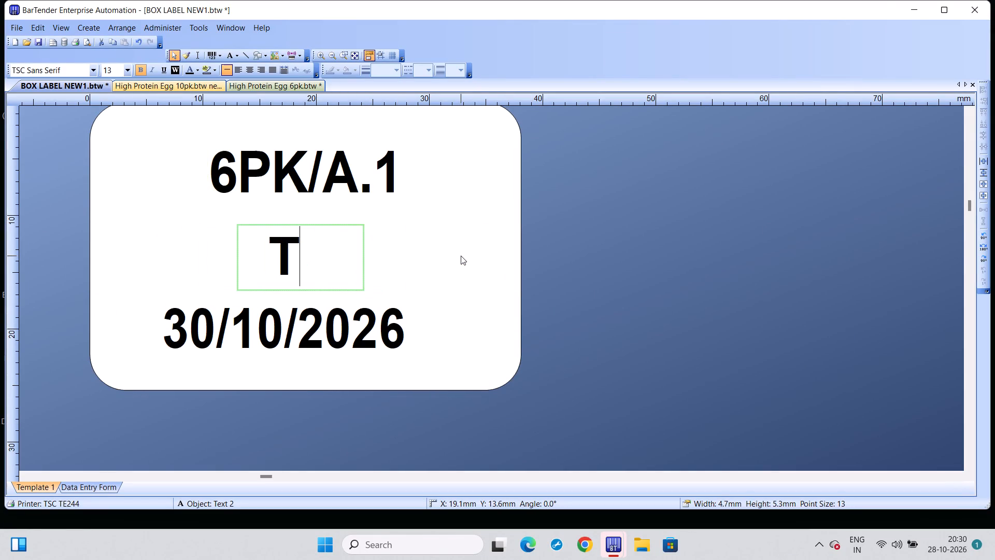
key(BackSpace)
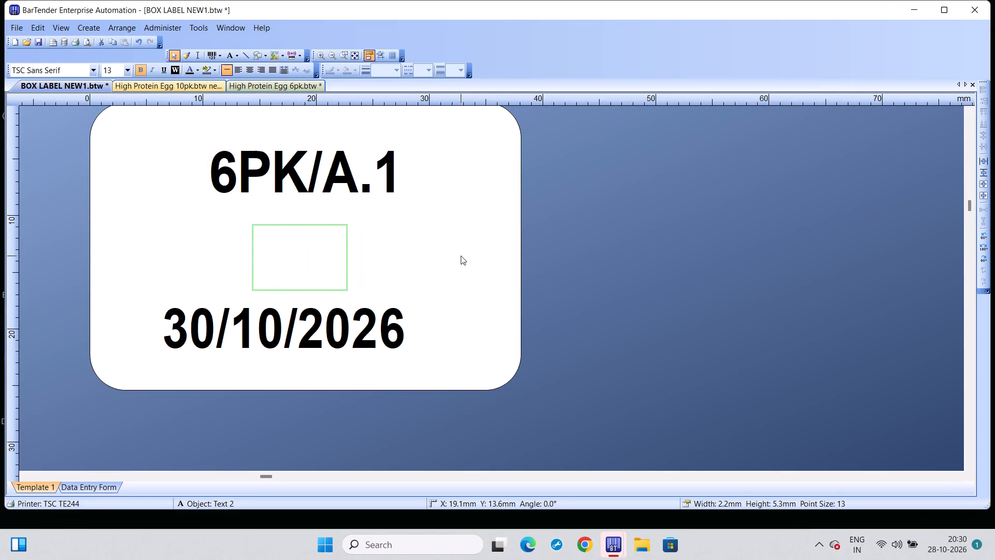
key(o)
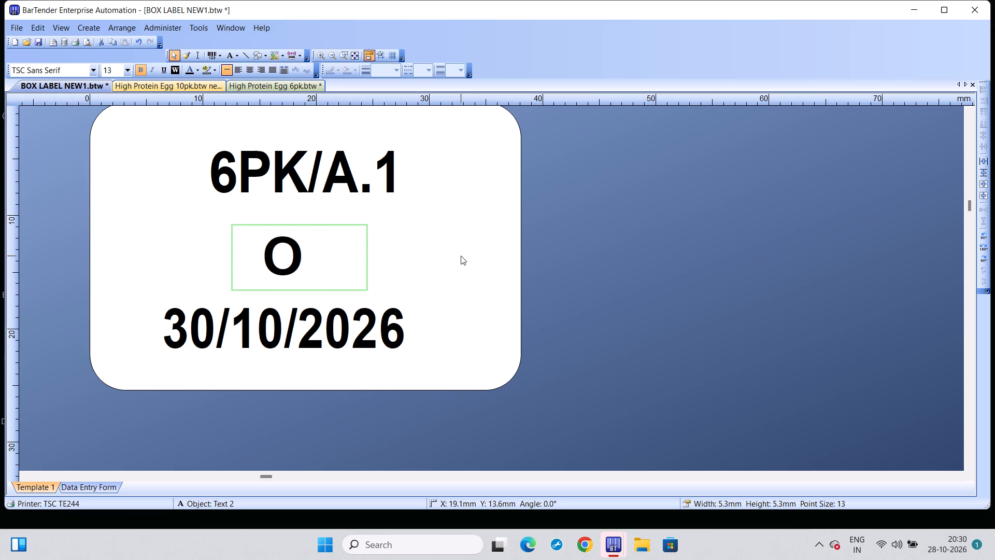
key(r)
key(a)
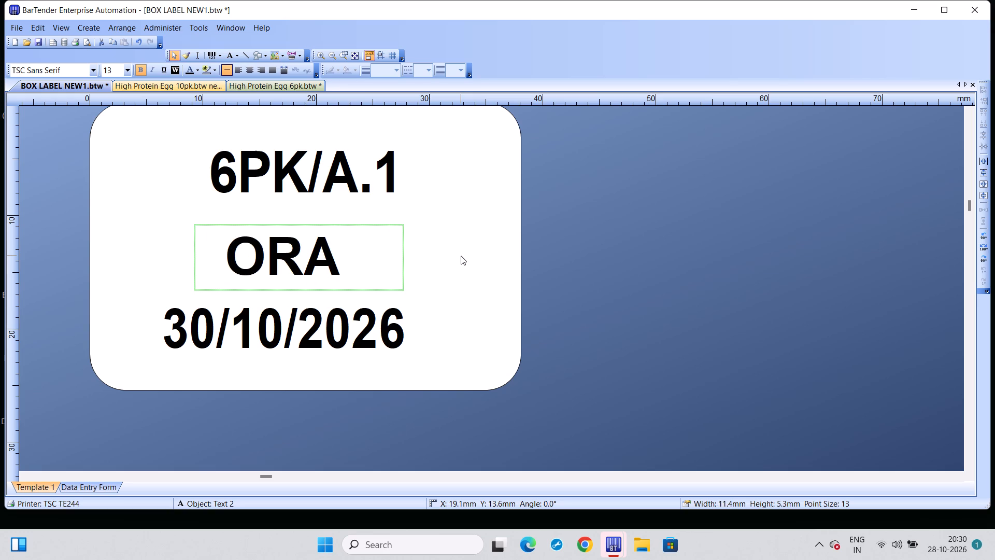
text(NG)
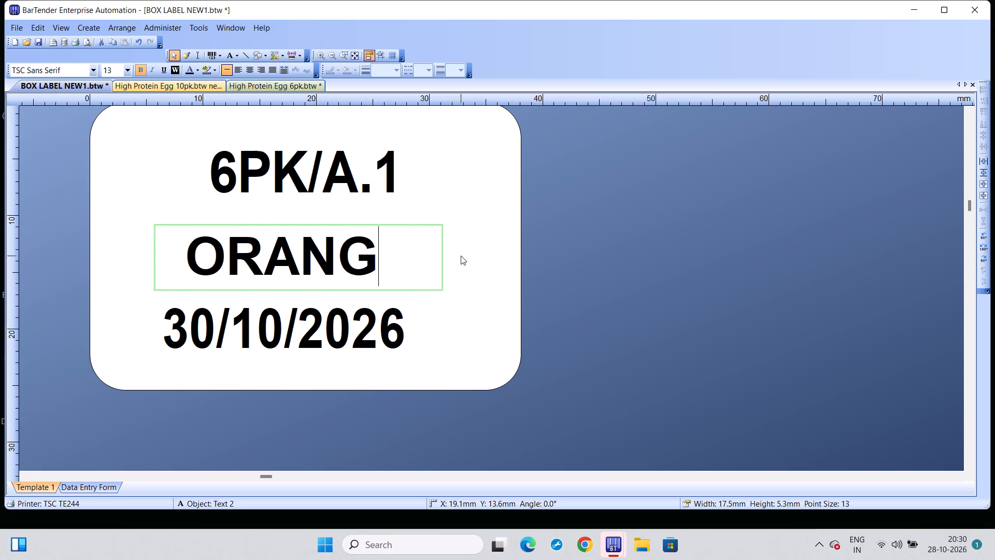
key(e)
key(space)
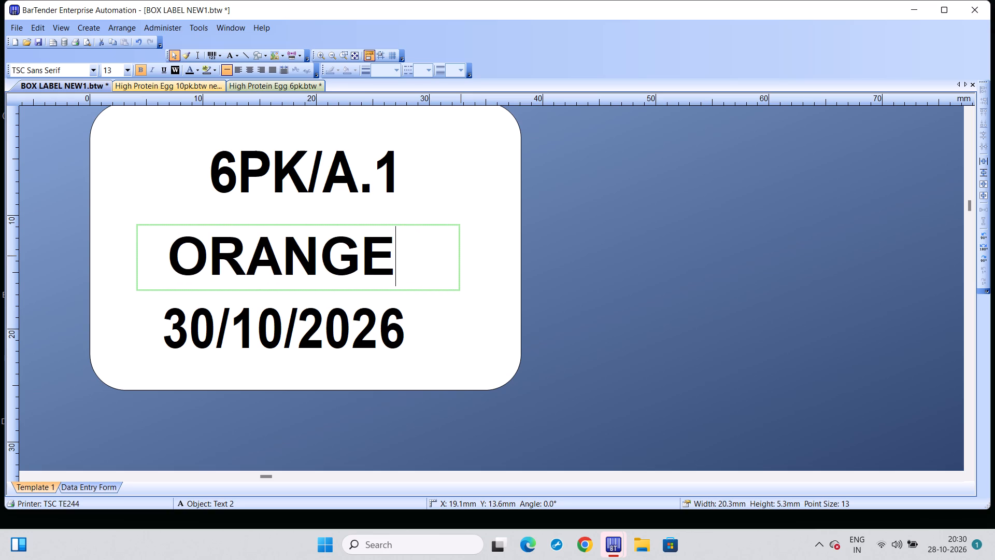
text(Y)
text(OIK)
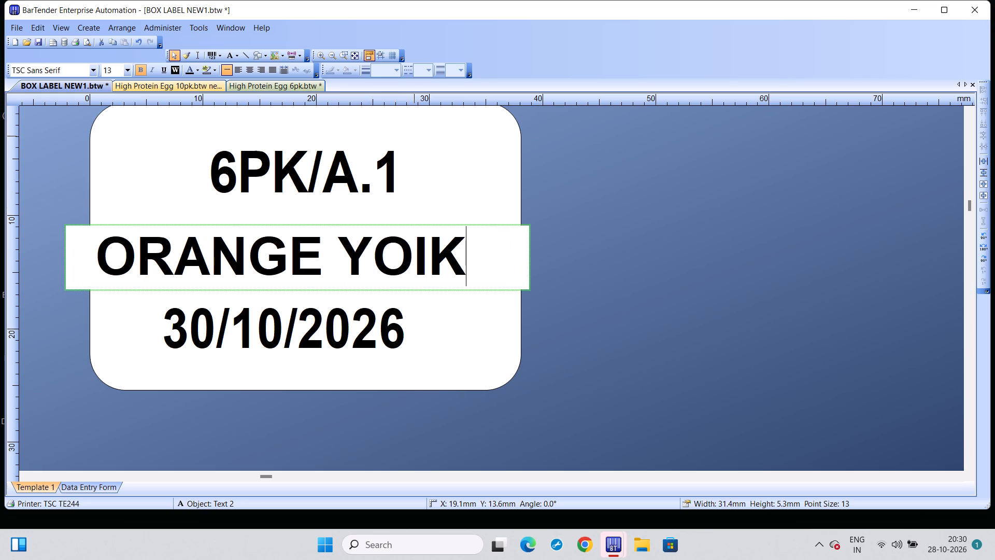
Print 20 copies of the 6PK ORANGE YOIK box label on the TSC TE244 printer.
key(ctrl+p)
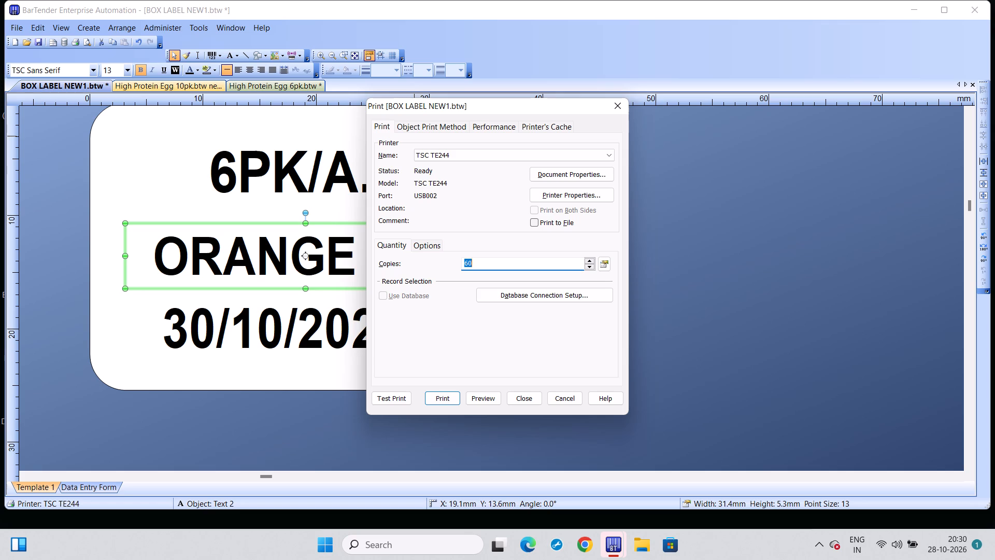
key(2)
key(0)
click(452, 403)
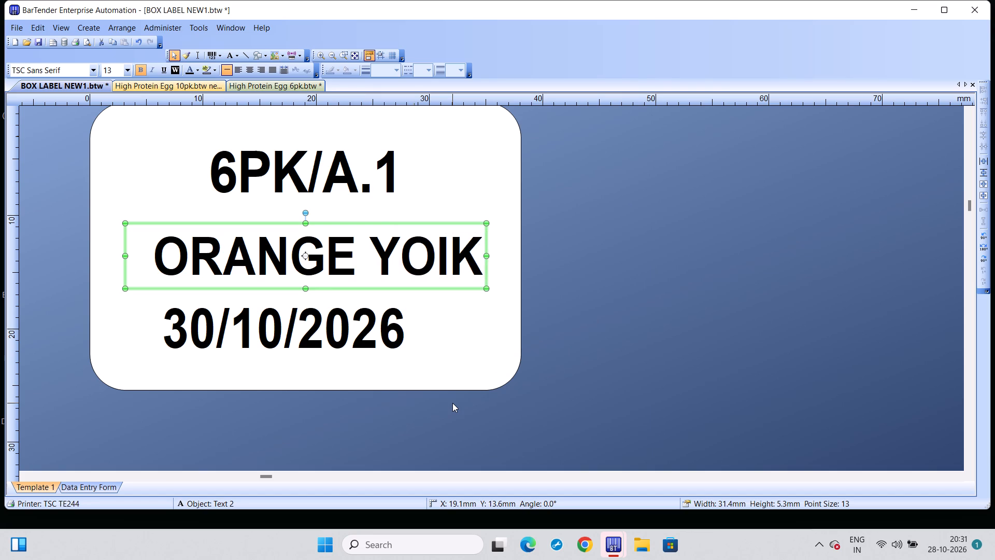
Change the pack size in the top line of the box label so it reads 10PK/A.1.
click(237, 167)
click(196, 166)
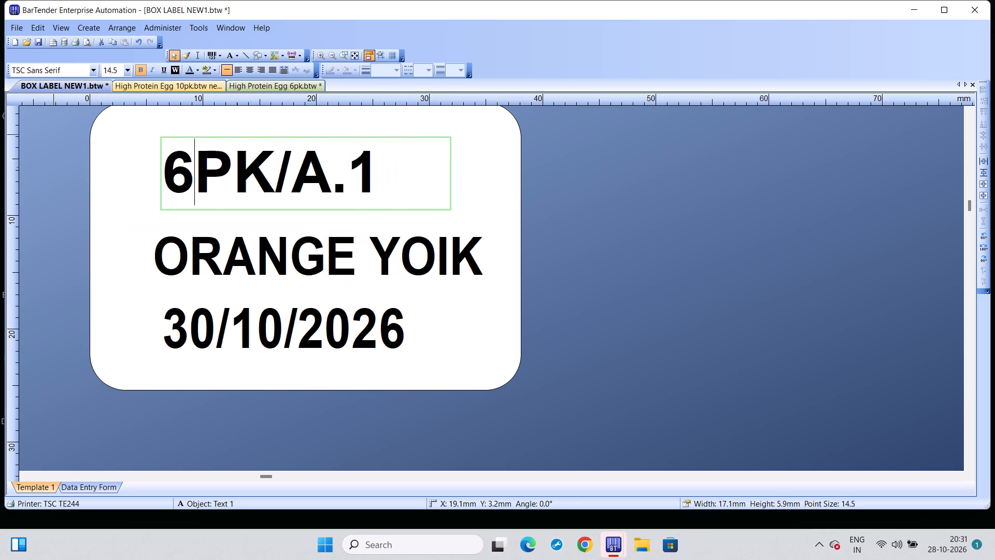
key(BackSpace)
text(10)
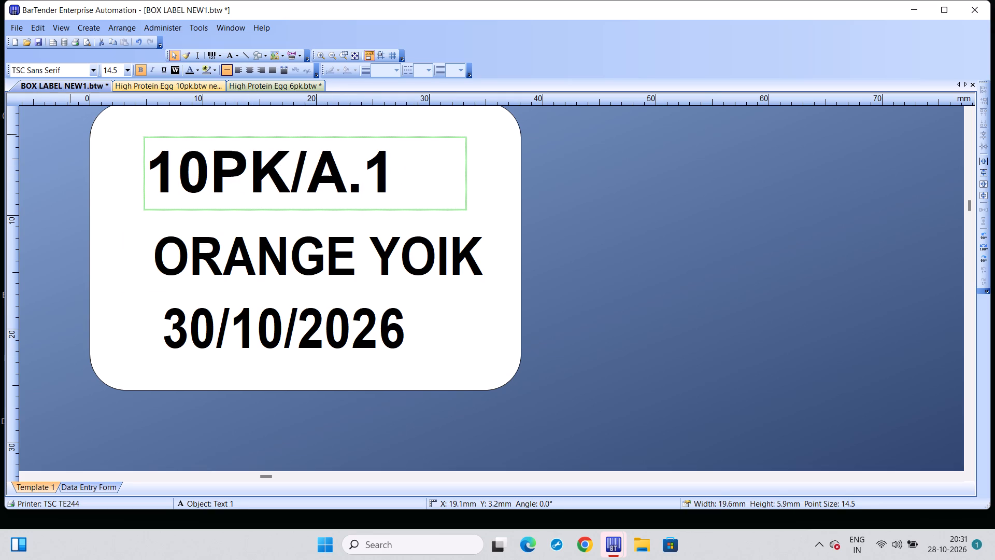
Print 50 copies of the 10PK ORANGE YOIK box label on the TSC TE244 printer.
key(ctrl+p)
key(5)
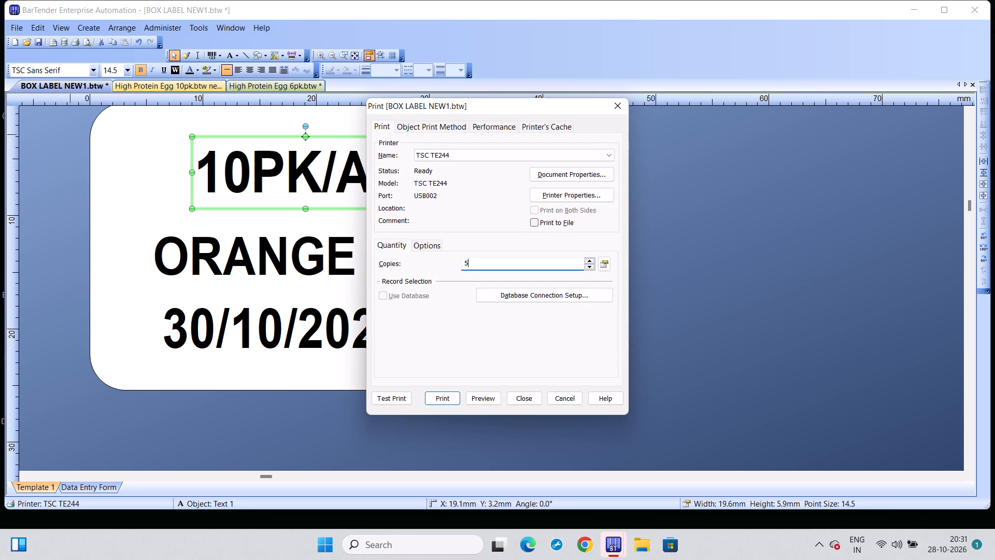
key(0)
click(452, 399)
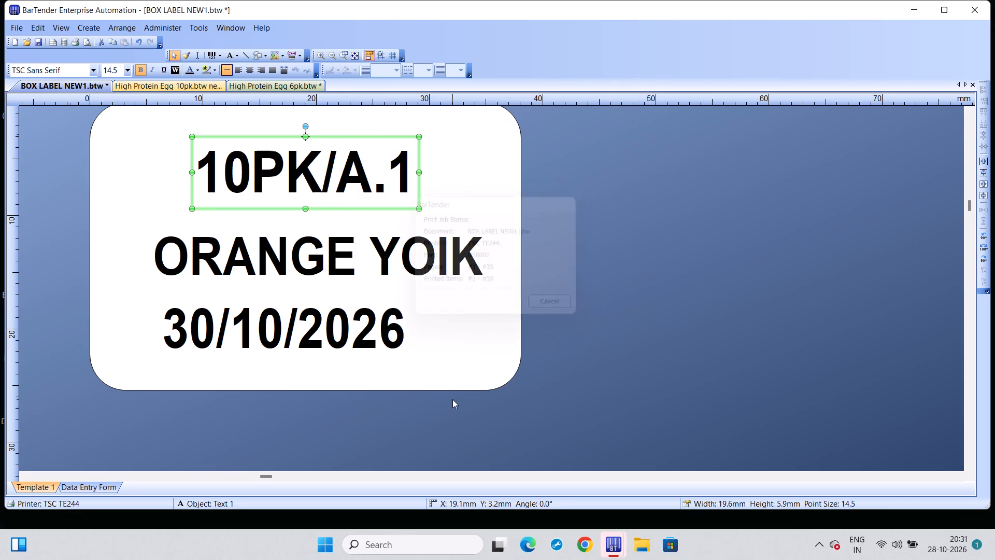
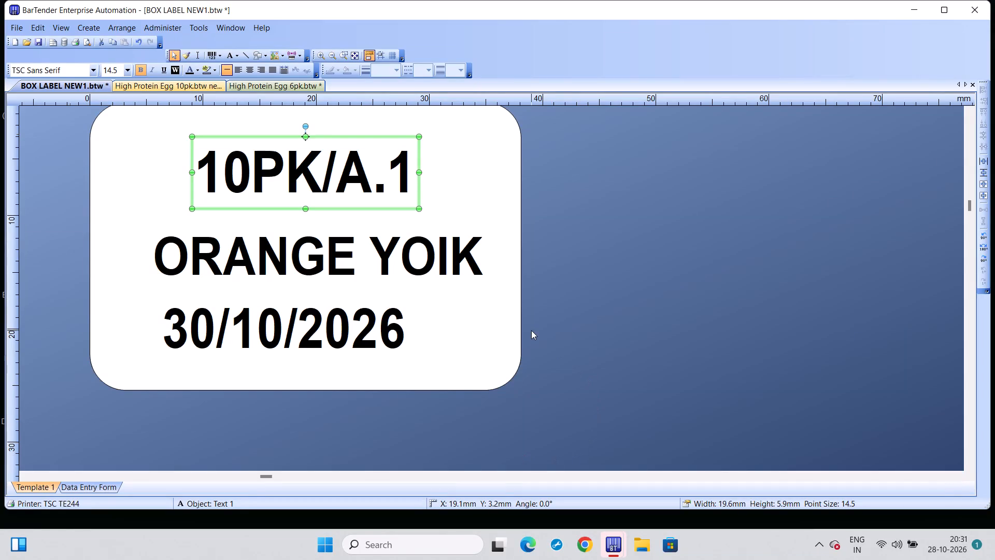
Replace the product name in the middle line of the box label with FARM WHITE.
click(473, 246)
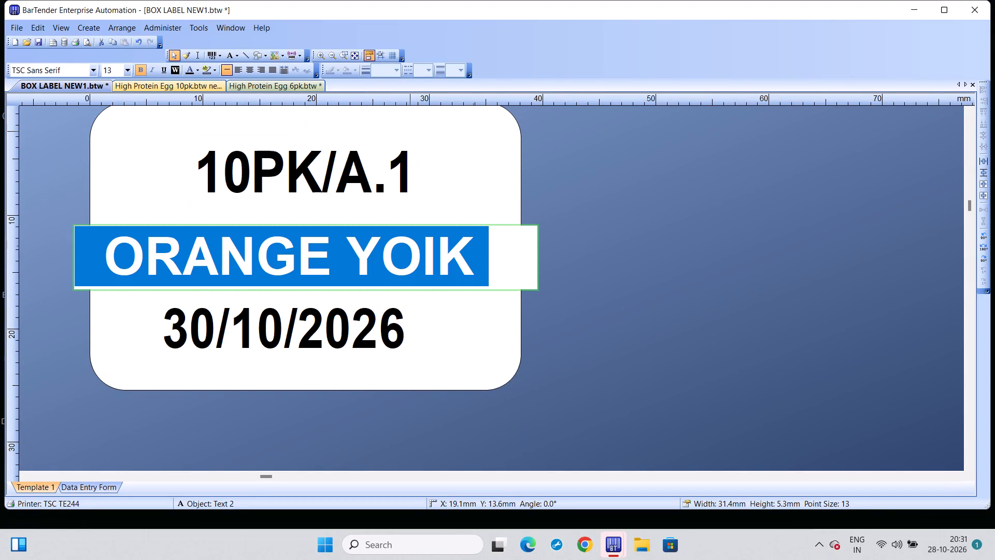
click(465, 251)
key(BackSpace)
key(BackSpace)
key(BackSpace)
key(BackSpace)
key(BackSpace)
key(BackSpace)
key(BackSpace)
key(BackSpace)
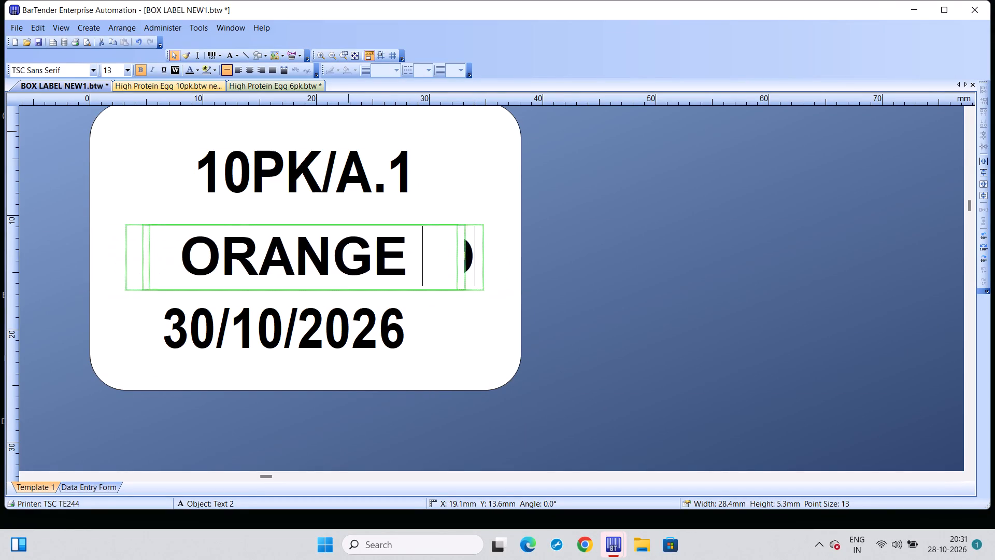
key(BackSpace)
key(BackSpace)
key(BackSpace)
key(BackSpace)
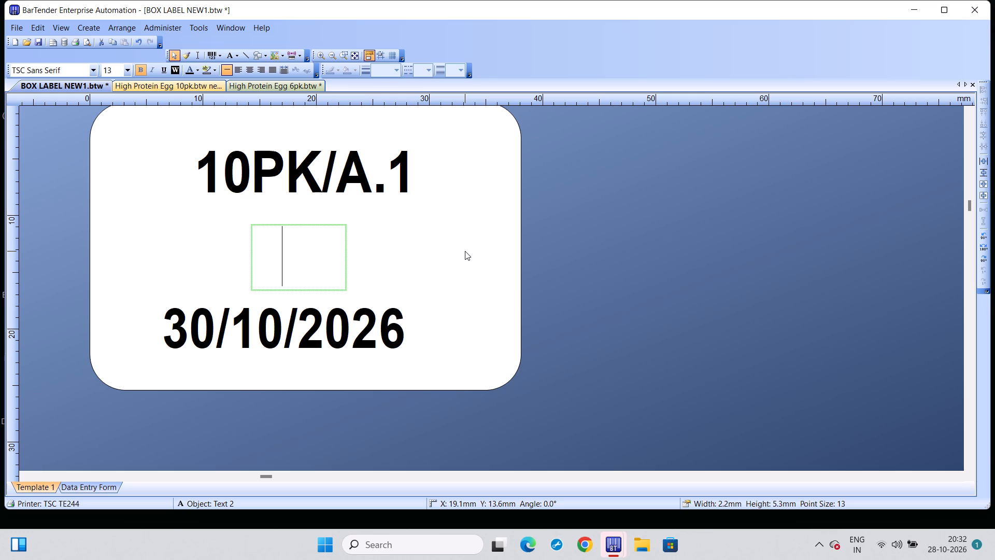
text(FA)
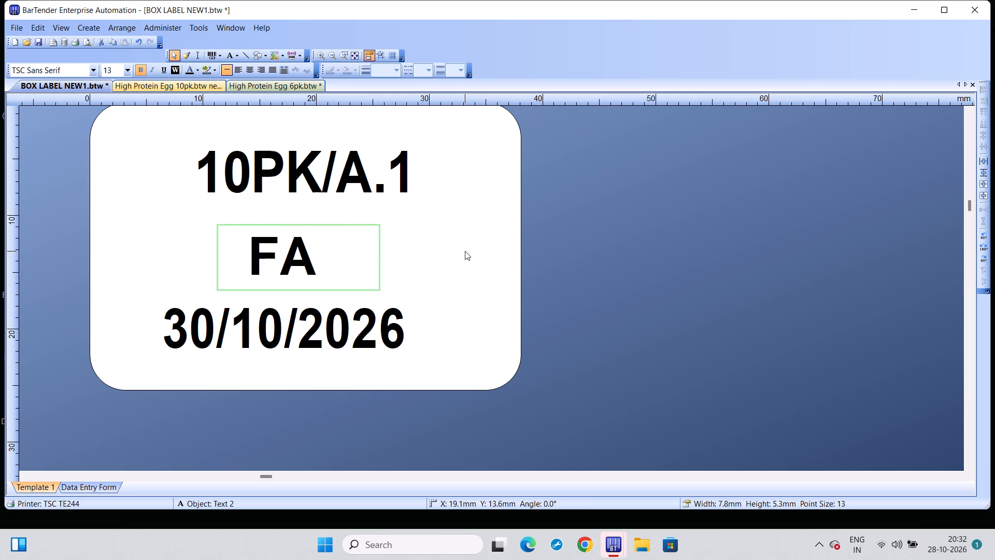
key(r)
key(m)
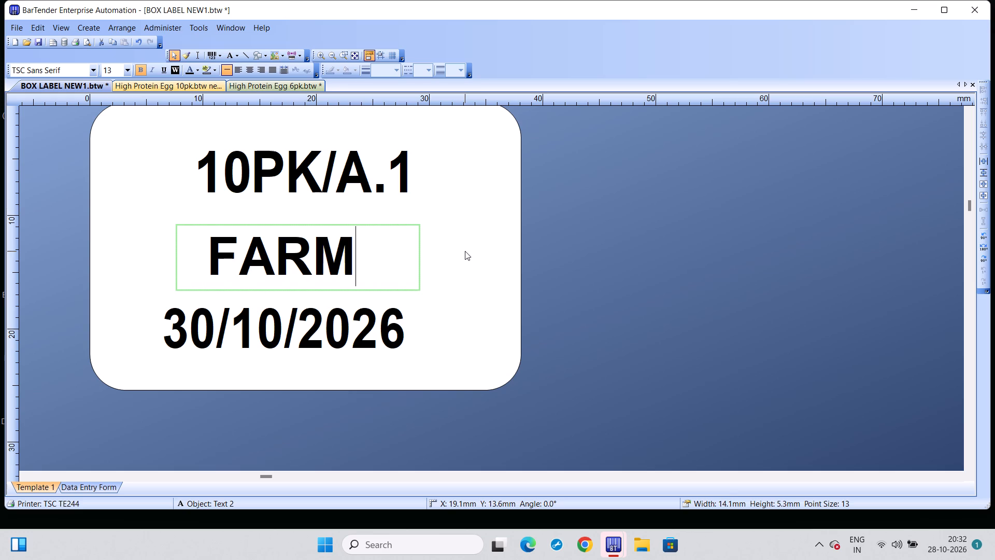
key(space)
text(W)
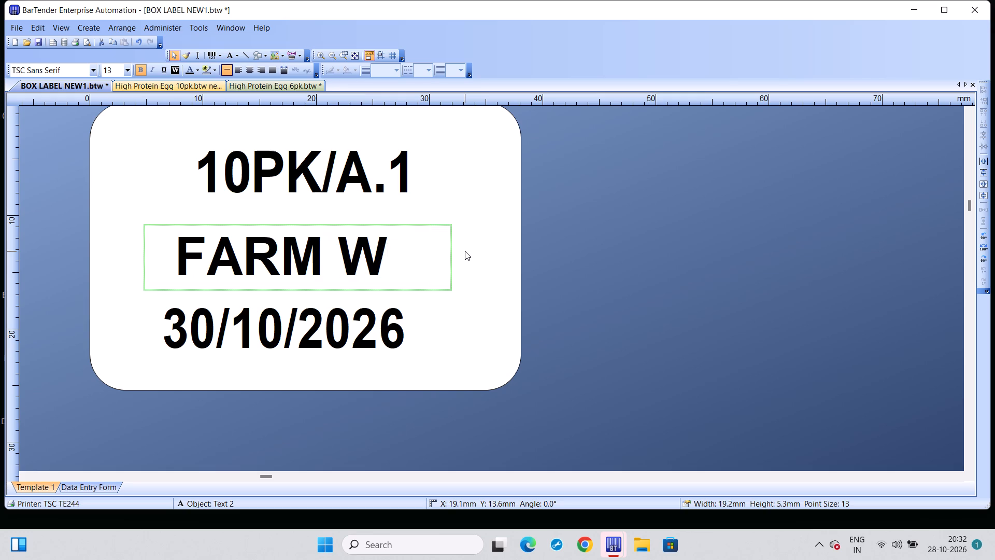
text(HITE)
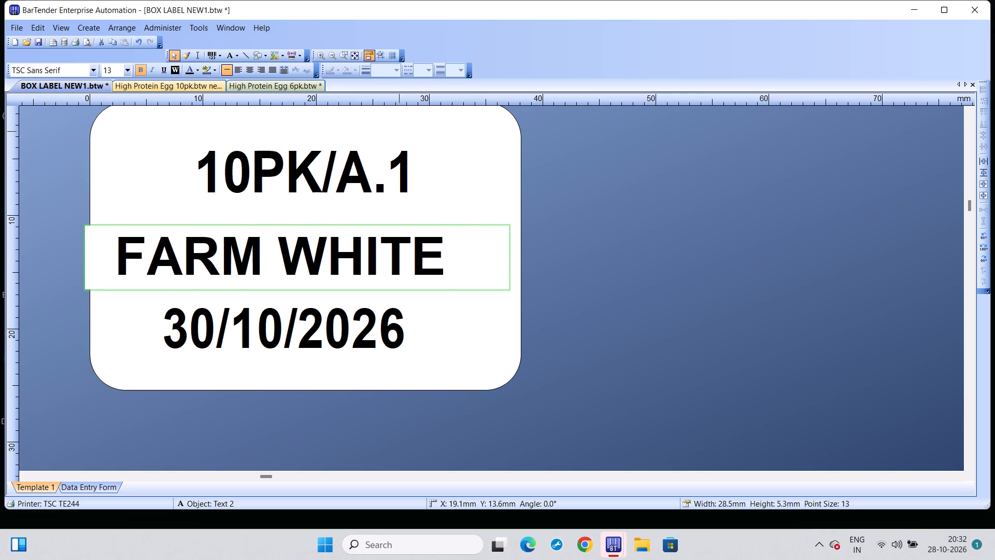
Print 30 copies of the 10PK FARM WHITE box label on the TSC TE244 printer.
key(ctrl+p)
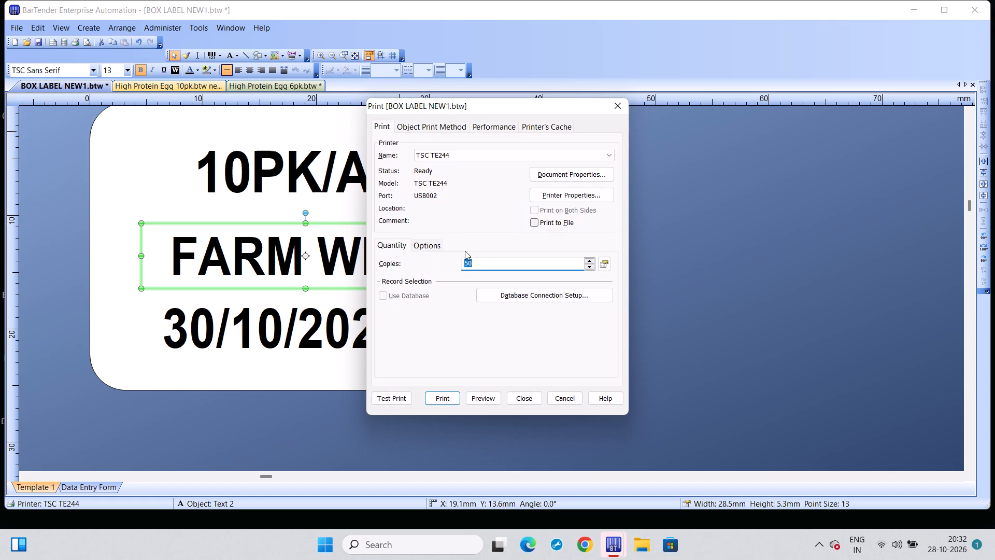
text(30)
click(453, 403)
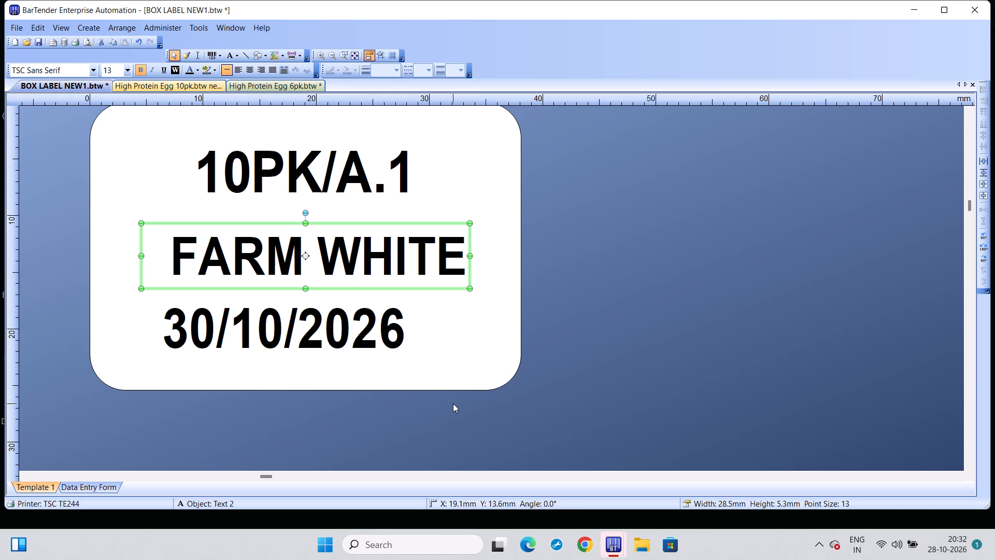
Change the pack size in the top line of the box label so it reads 6PK/A.1.
click(248, 162)
click(208, 161)
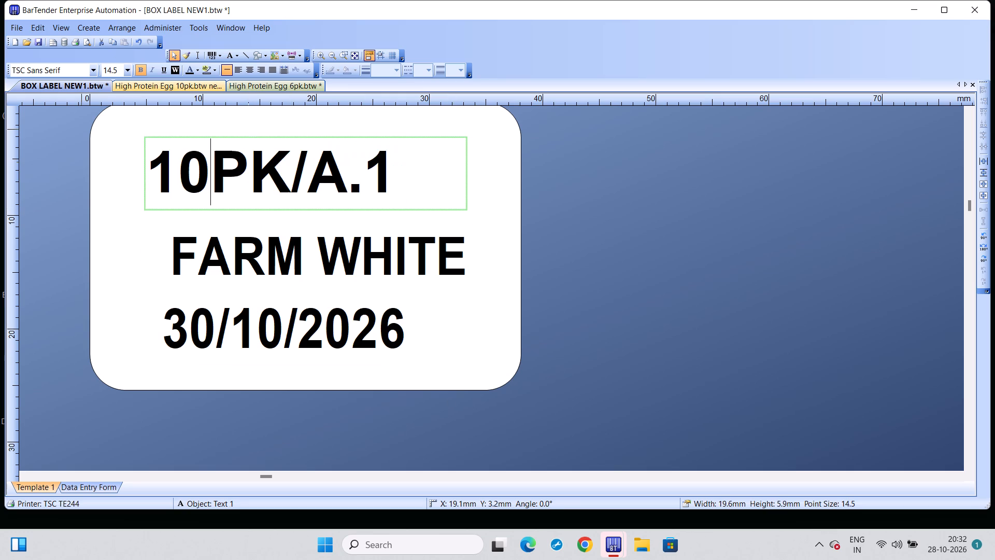
key(BackSpace)
key(BackSpace)
key(6)
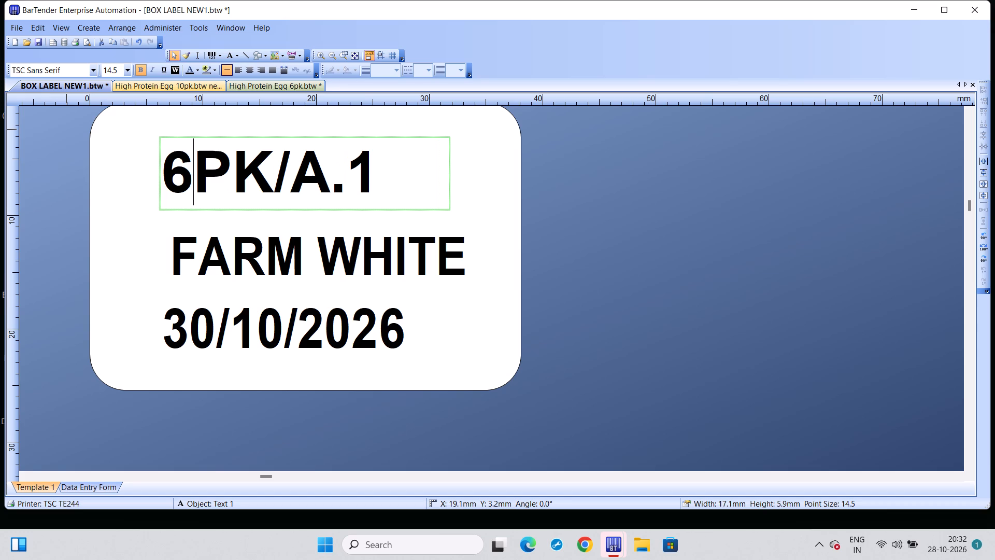
Print 4 copies of the 6PK FARM WHITE box label on the TSC TE244 printer.
key(ctrl+p)
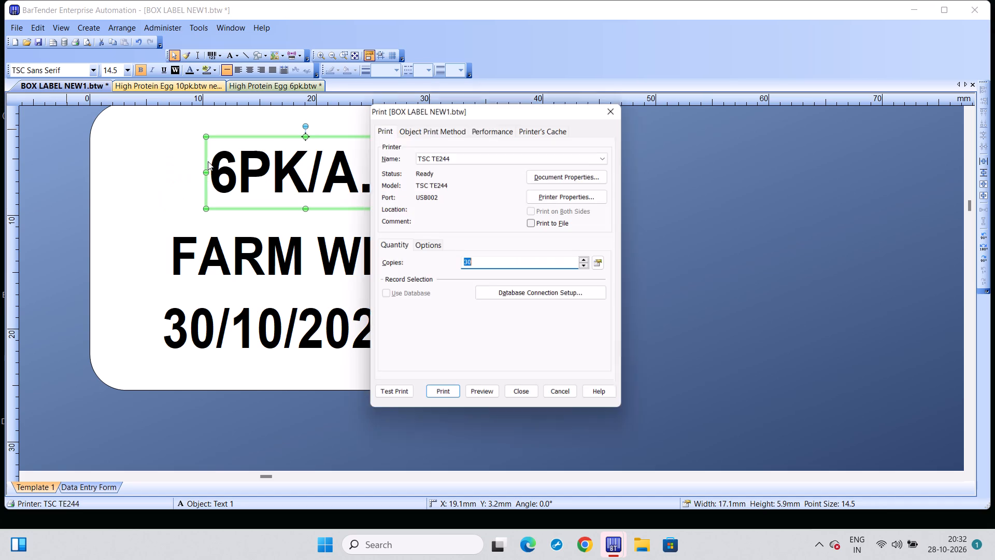
key(4)
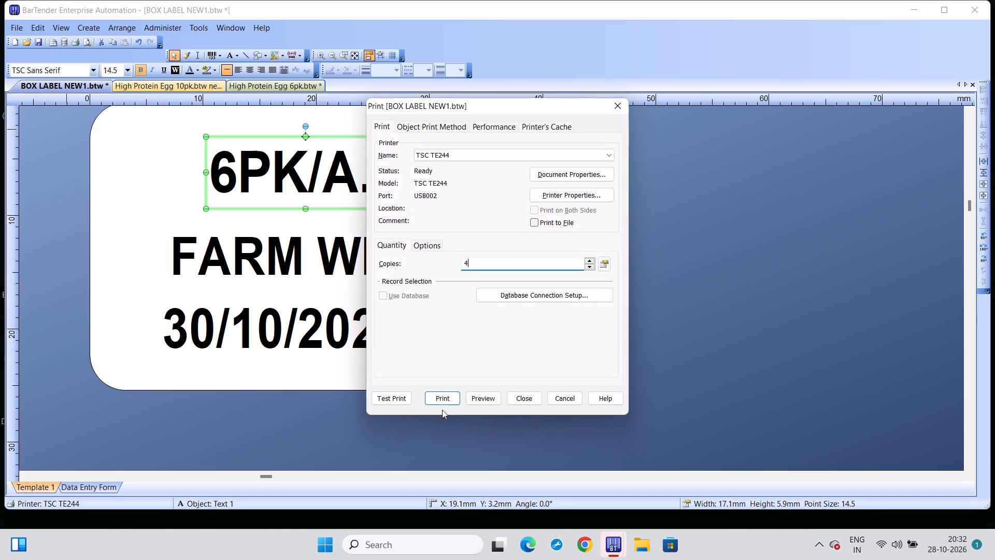
click(443, 397)
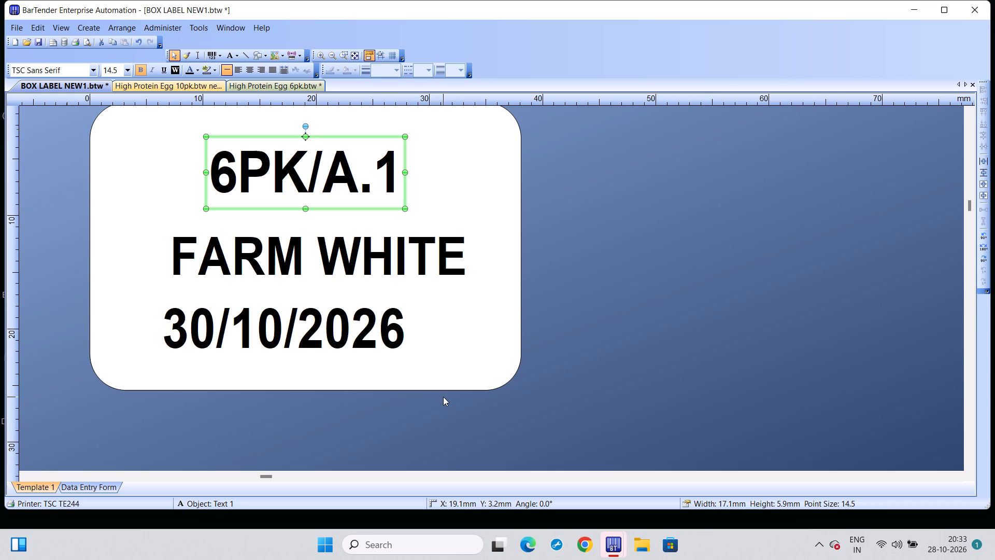
Replace the product name in the middle line of the box label with PROTEIN MAX.
click(451, 241)
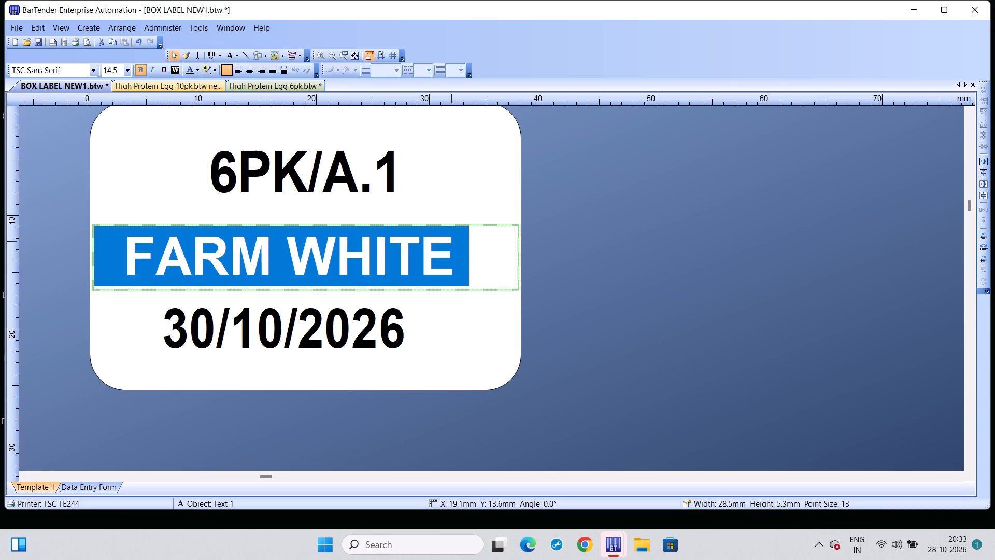
click(451, 241)
key(BackSpace)
key(BackSpace)
key(BackSpace)
key(BackSpace)
key(BackSpace)
key(BackSpace)
key(BackSpace)
key(BackSpace)
key(BackSpace)
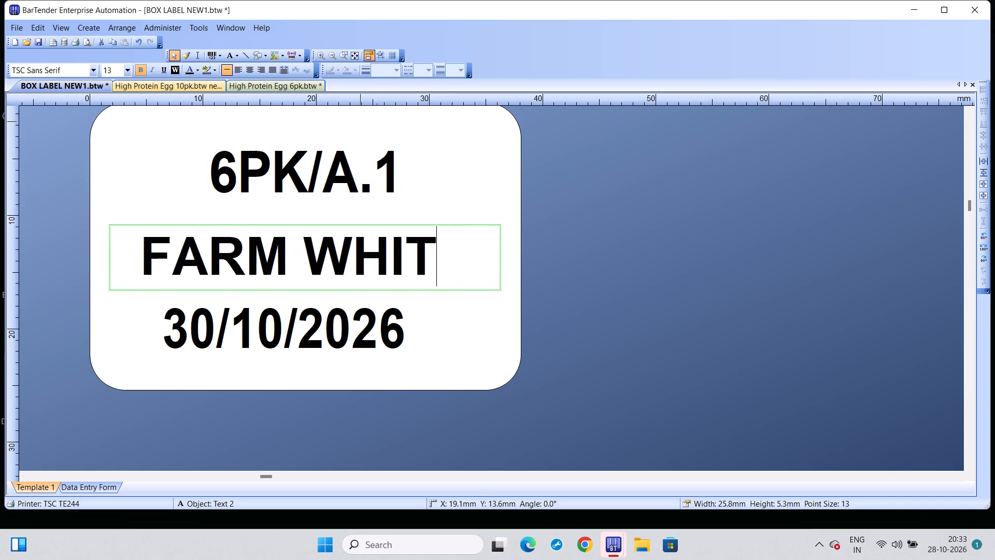
key(BackSpace)
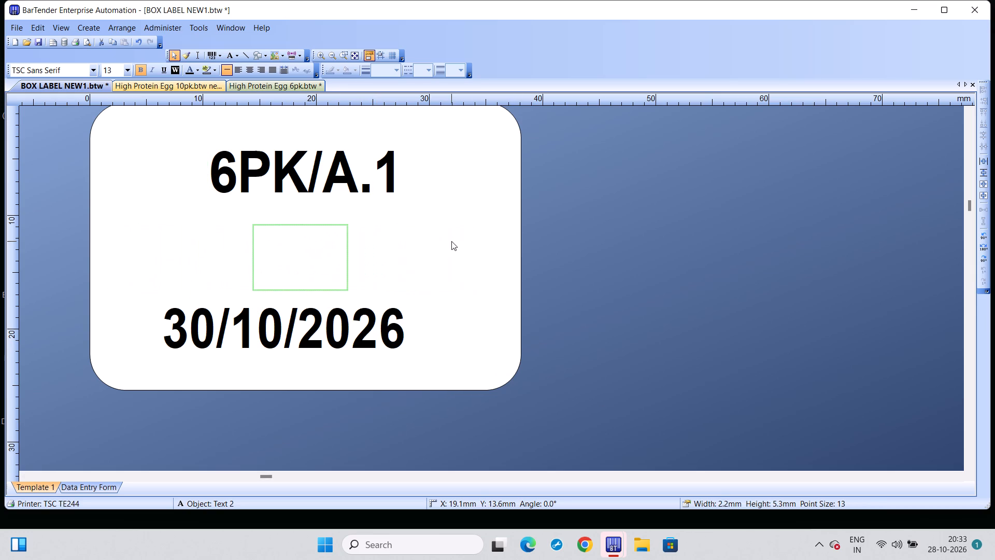
text(PROTE)
text(IN)
key(space)
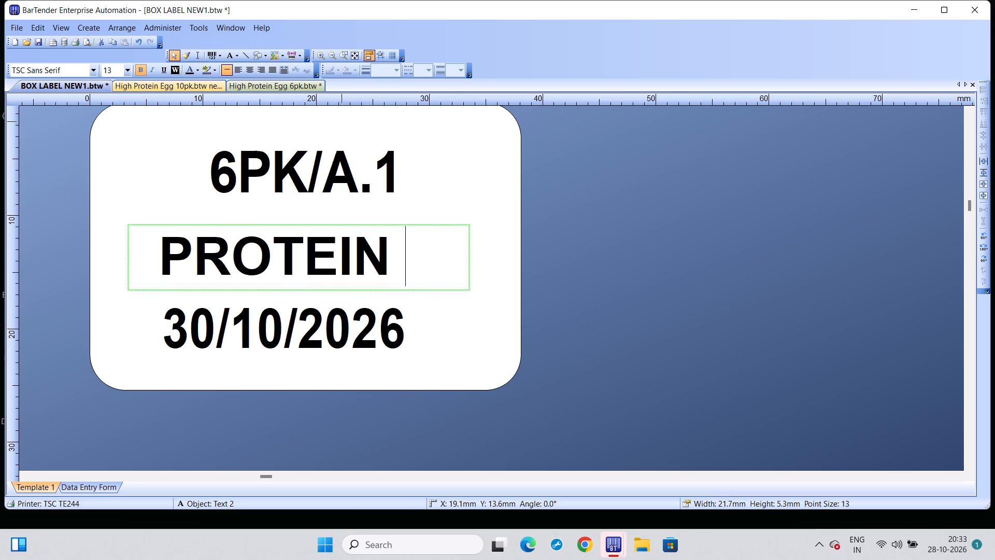
text(MAX)
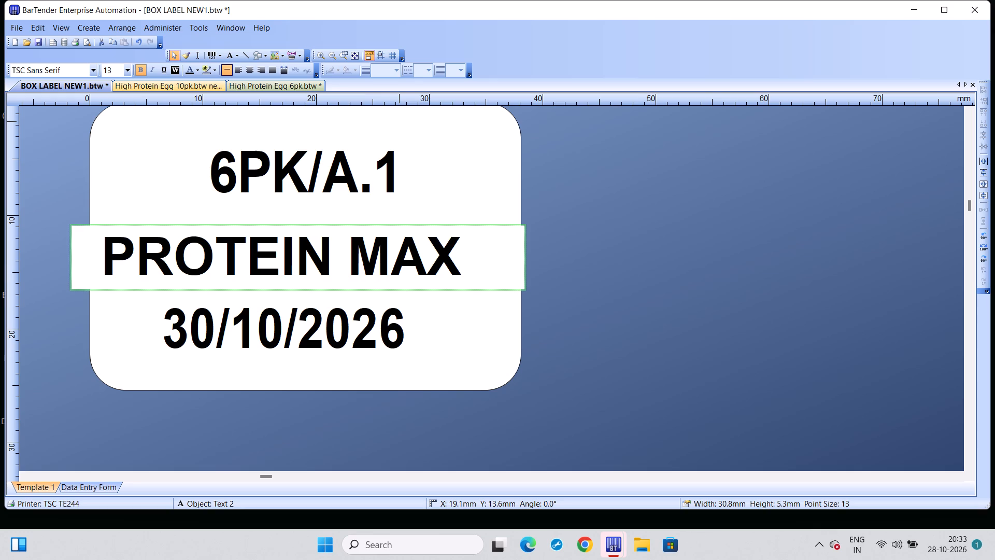
Print 40 copies of the 6PK PROTEIN MAX box label on the TSC TE244 printer.
key(ctrl+p)
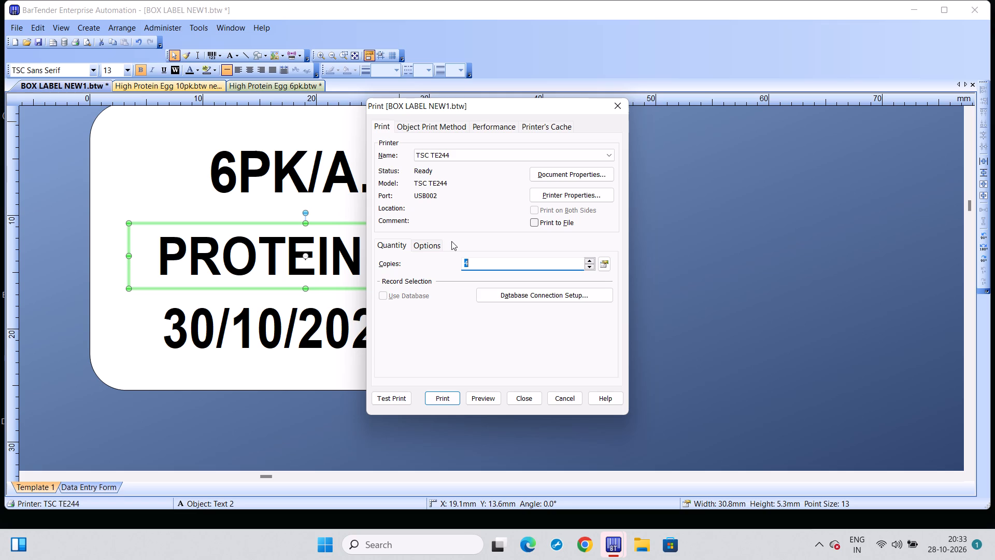
text(40)
click(446, 397)
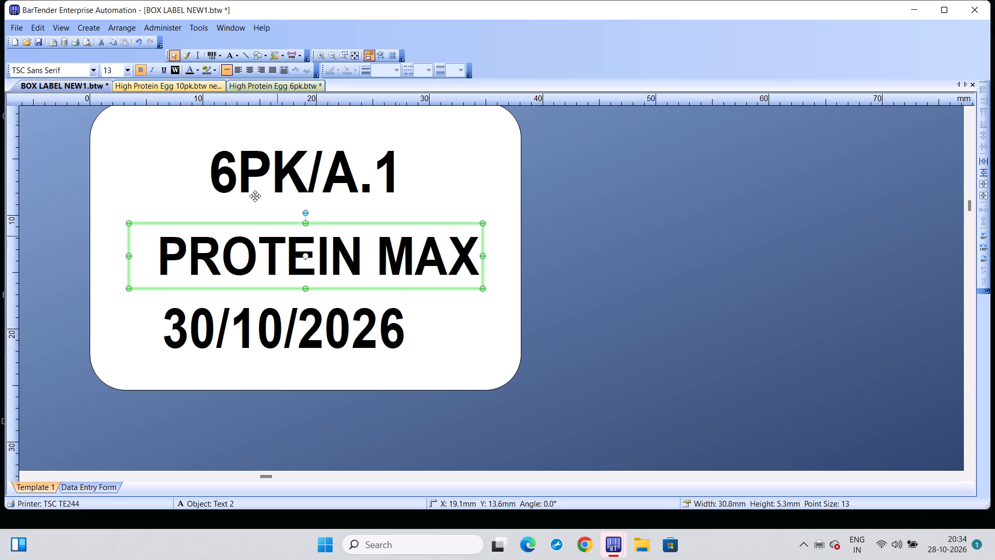
Change the pack size in the top line of the box label so it reads 10PK/A.1.
click(237, 158)
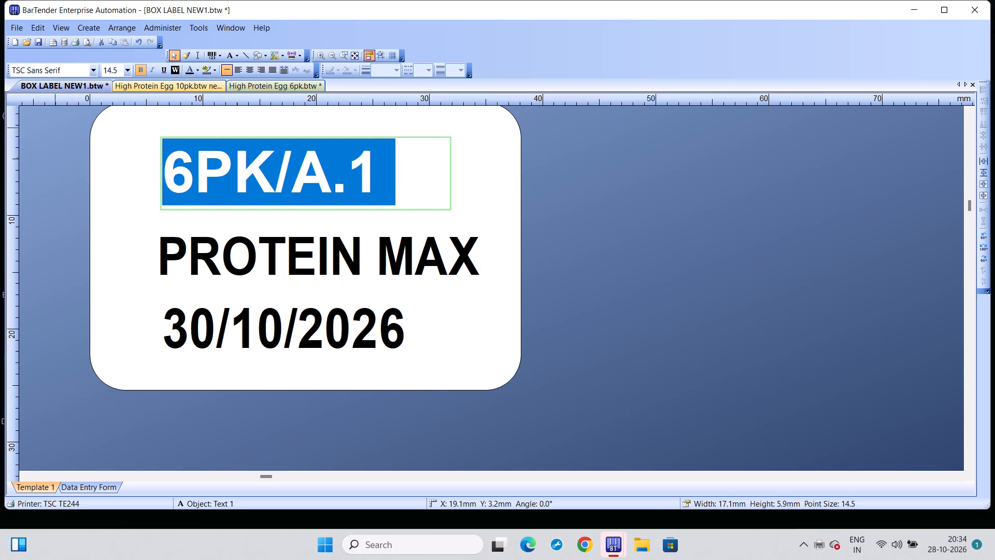
click(197, 159)
key(BackSpace)
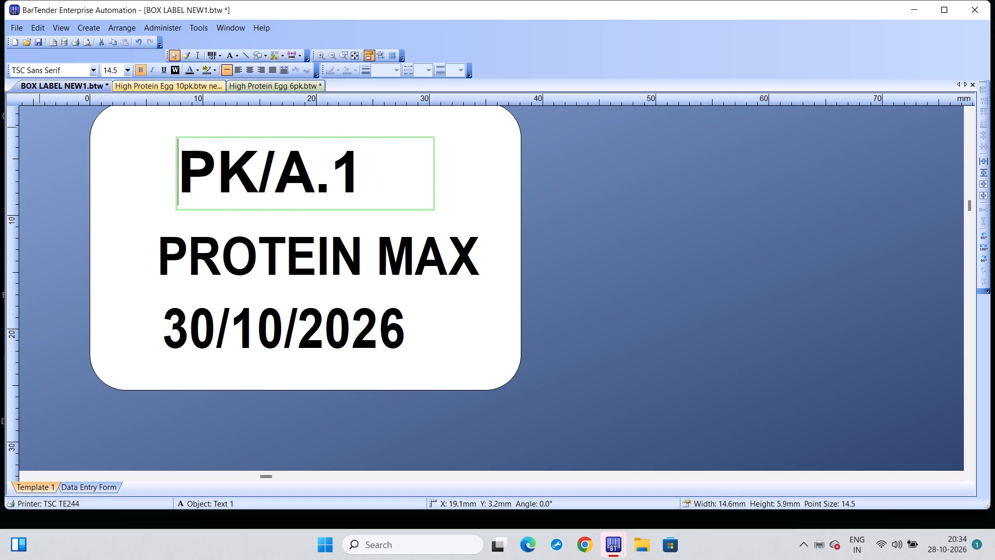
text(10)
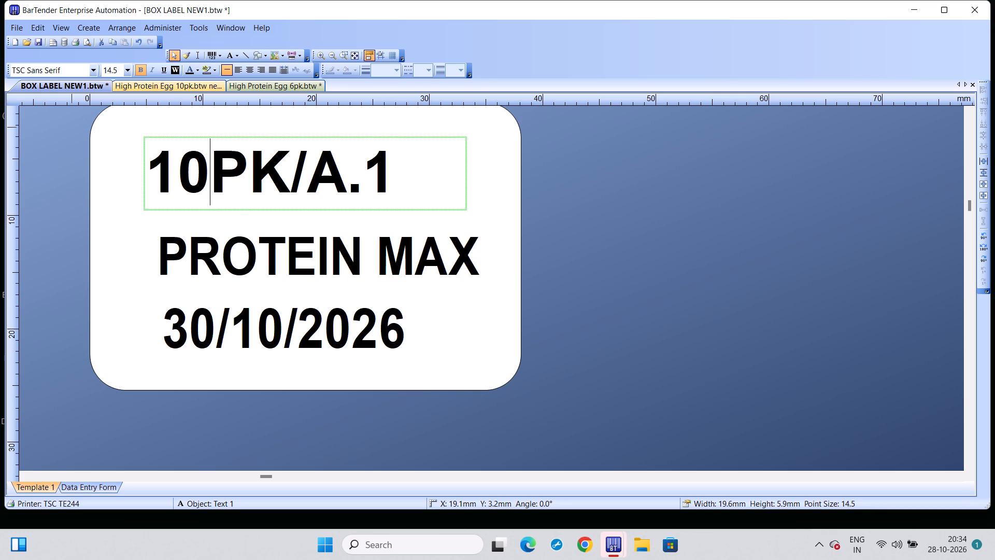
Print 120 copies of the 10PK PROTEIN MAX box label on the TSC TE244 printer.
key(ctrl+p)
text(120)
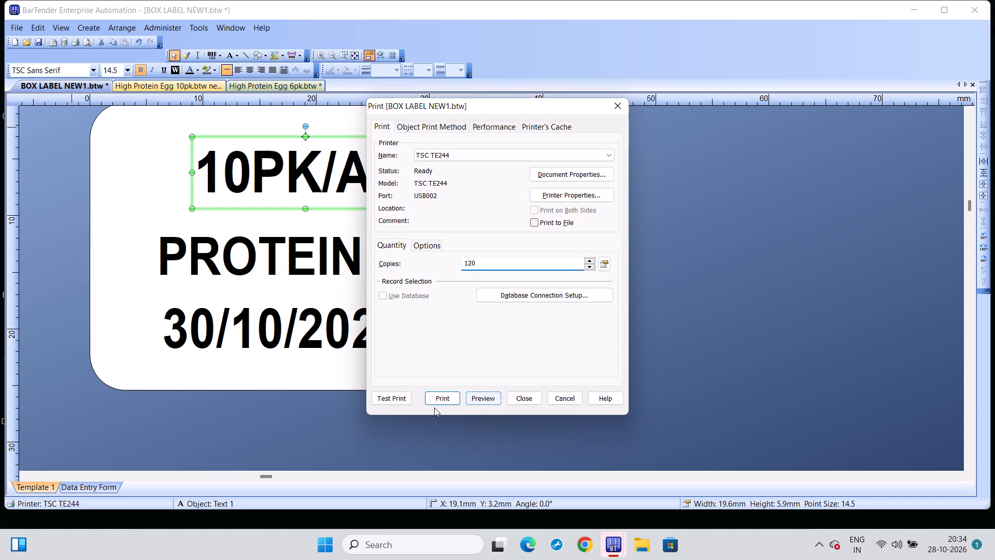
click(440, 393)
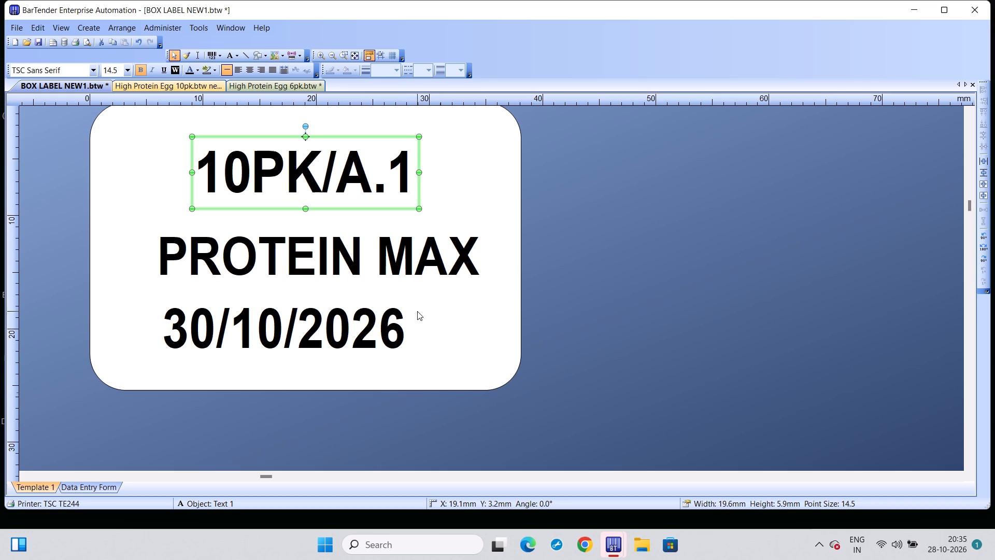
Change the product name in the middle line of the box label to CD PROTEIN.
click(474, 254)
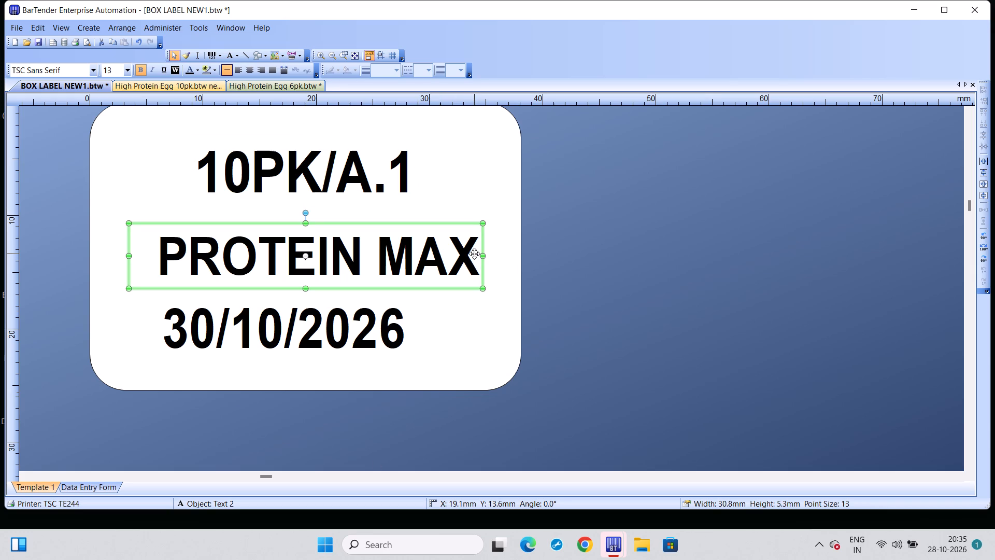
click(463, 254)
click(463, 254)
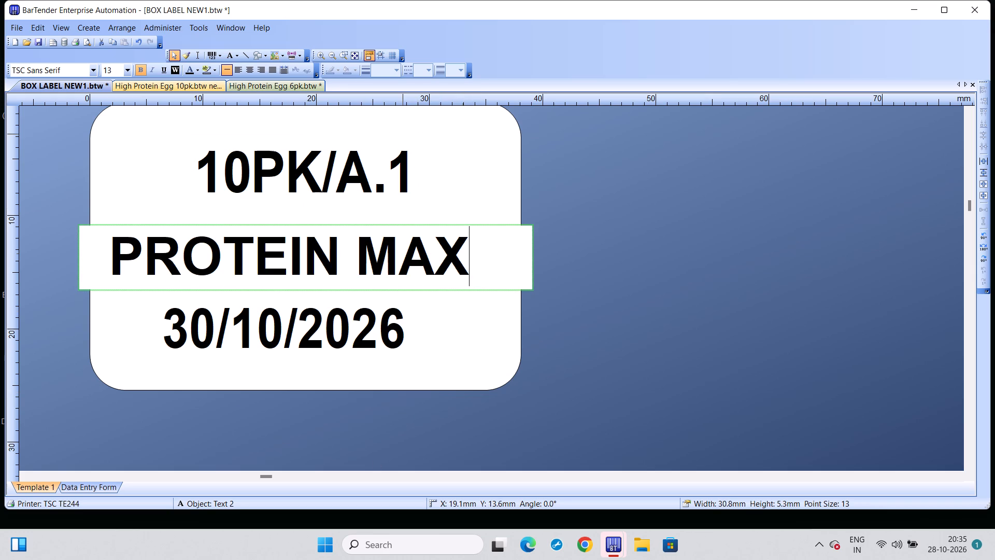
key(BackSpace)
key(BackSpace)
key(BackSpace)
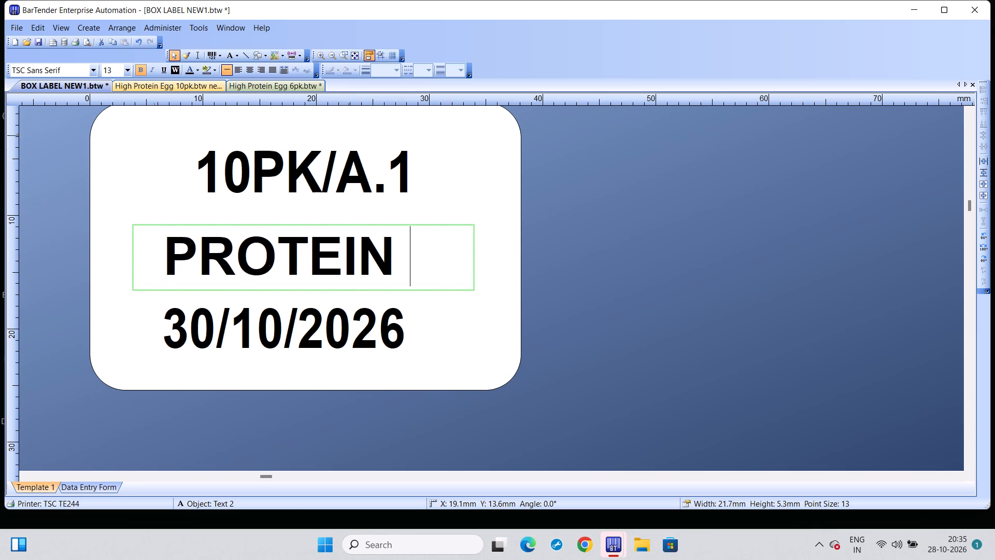
click(162, 257)
text(CD)
key(space)
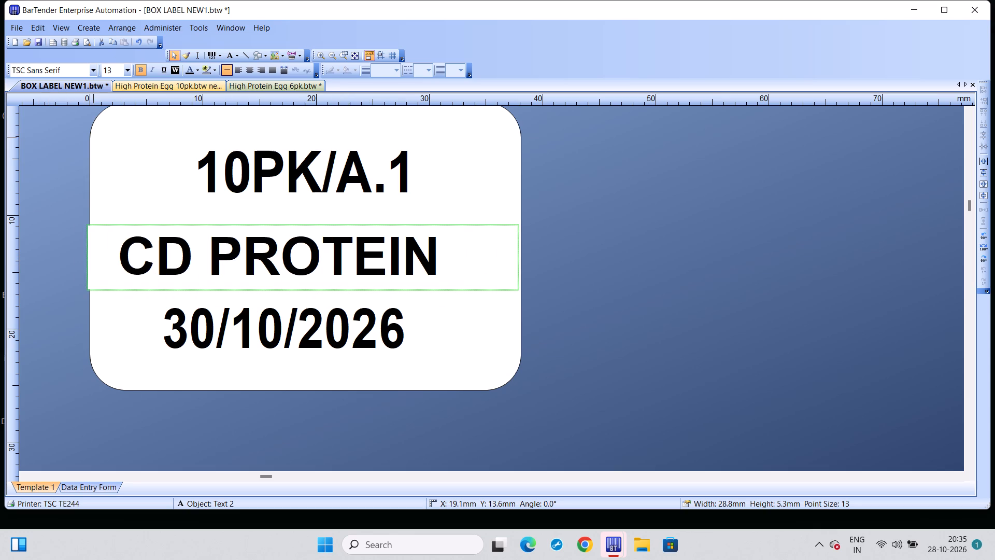
Print 40 copies of the 10PK CD PROTEIN box label on the TSC TE244 printer.
key(ctrl+p)
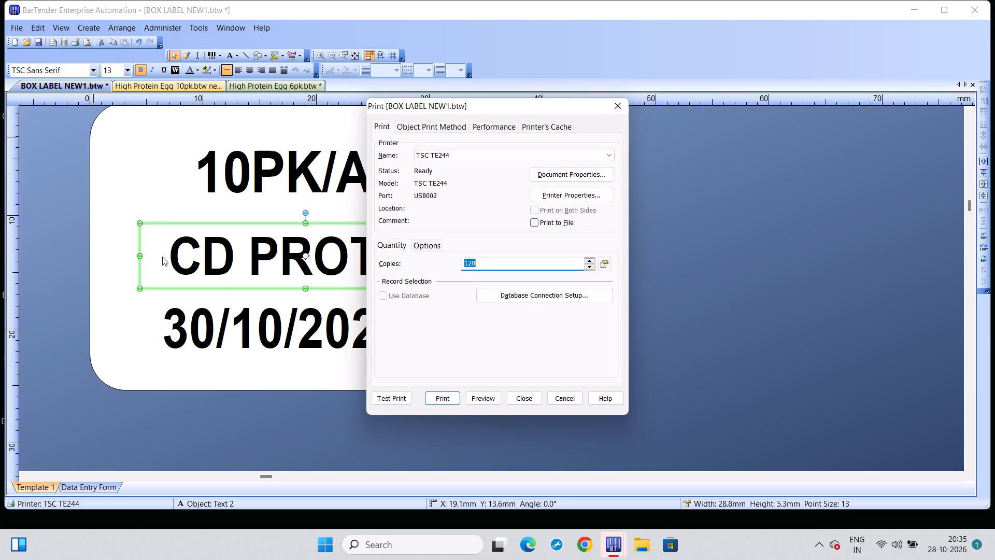
text(40)
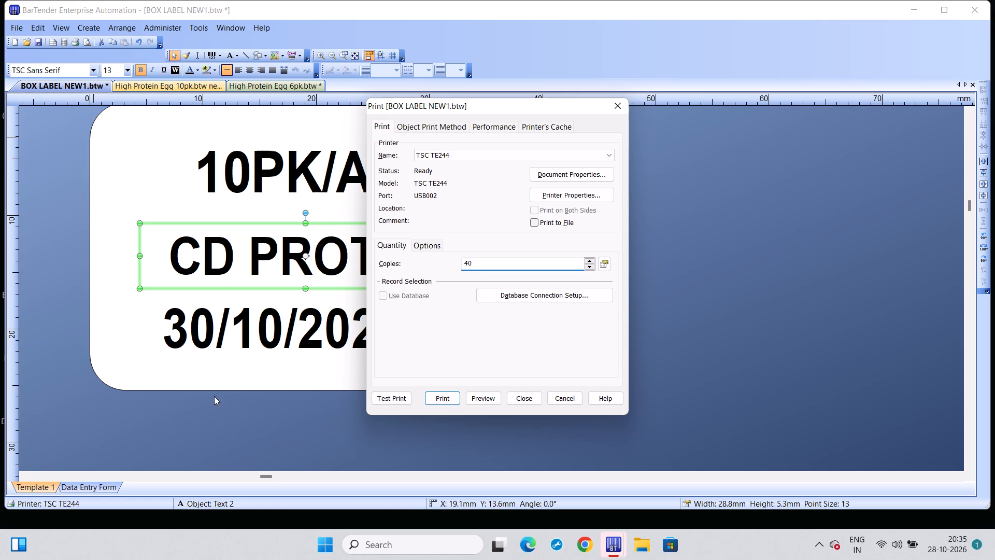
click(443, 397)
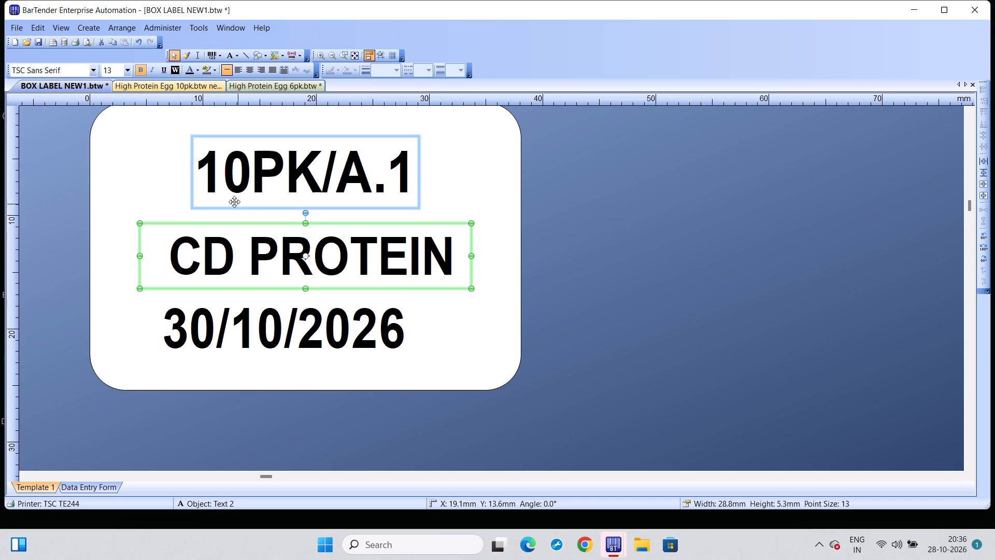
Change the pack size in the top line of the box label so it reads 6PK/A.1.
click(251, 166)
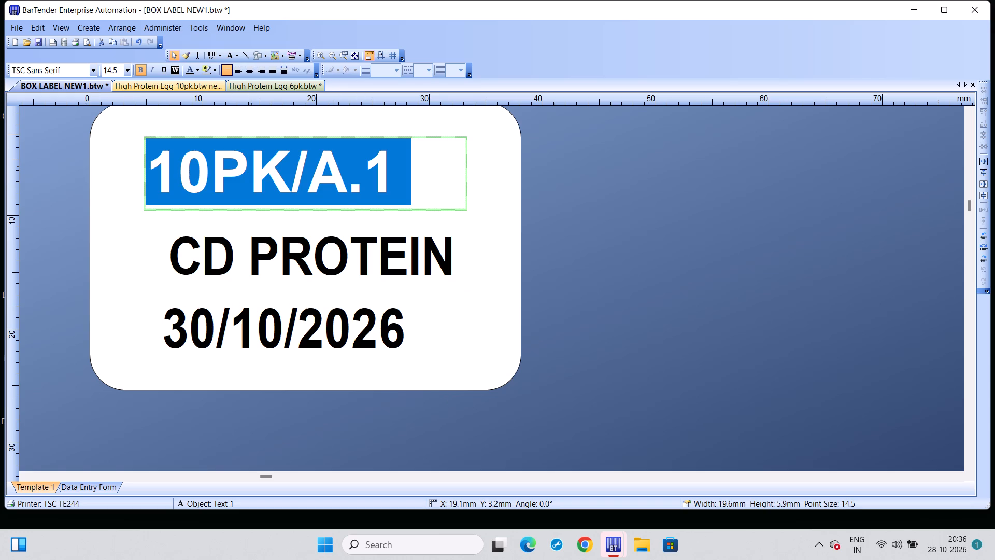
click(209, 165)
key(BackSpace)
key(BackSpace)
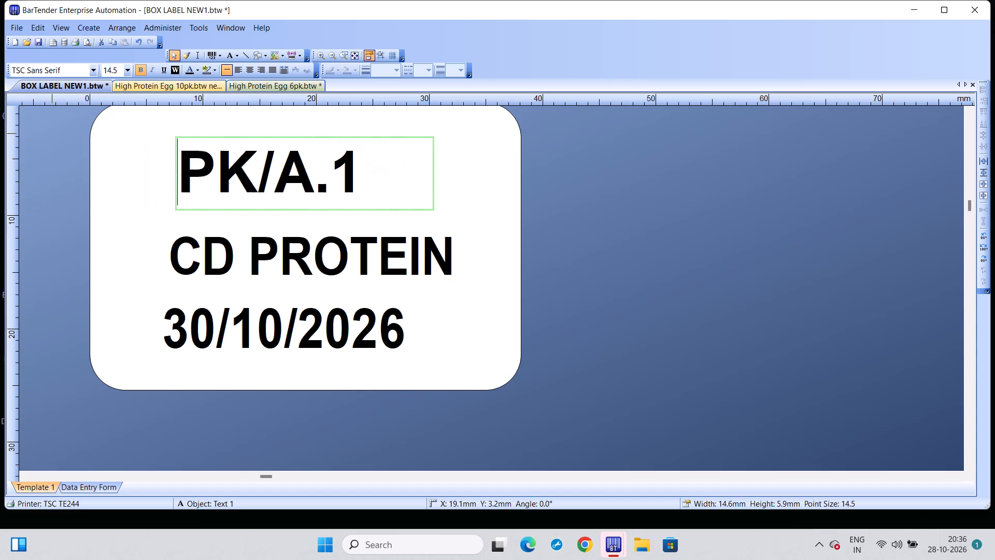
key(6)
Print 16 copies of the 6PK CD PROTEIN box label on the TSC TE244 printer.
key(ctrl+p)
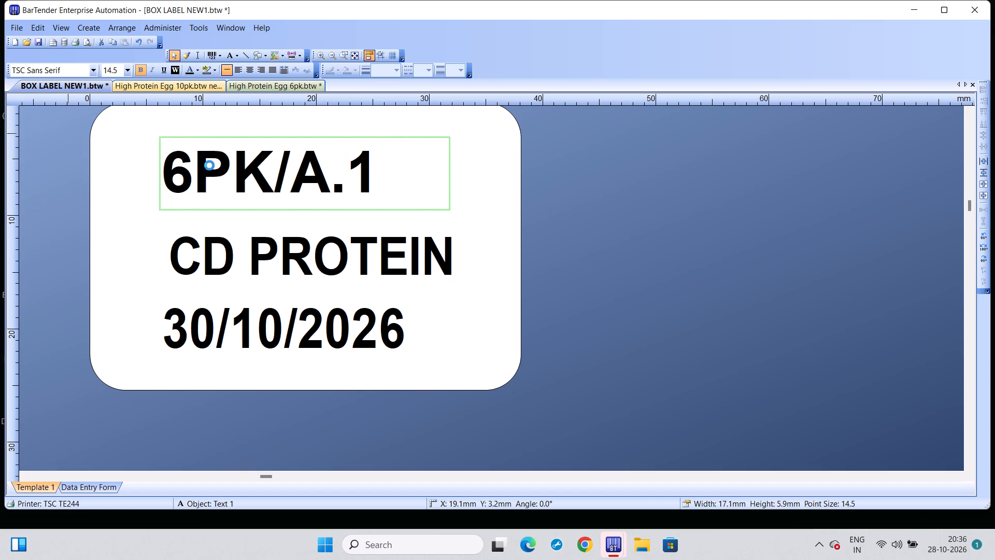
key(1)
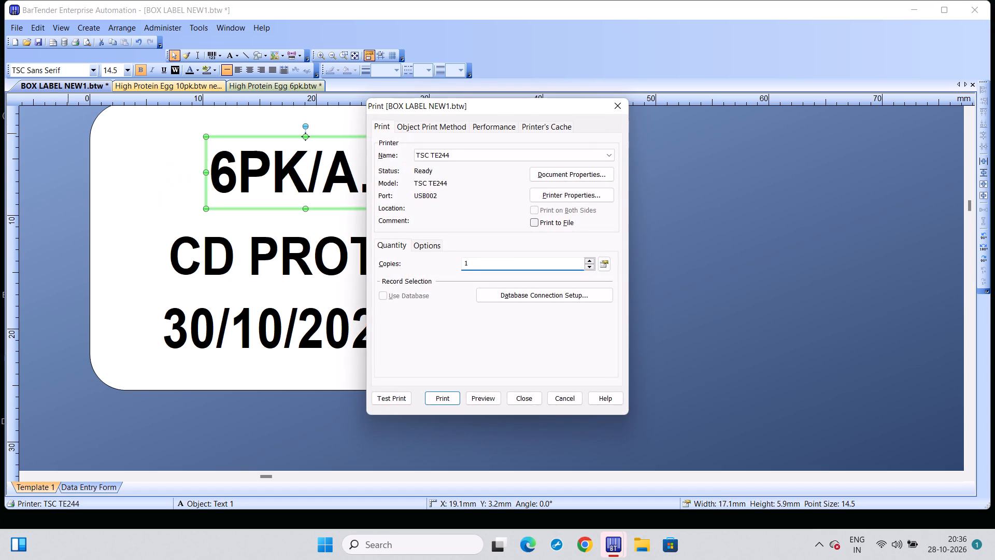
key(6)
click(430, 394)
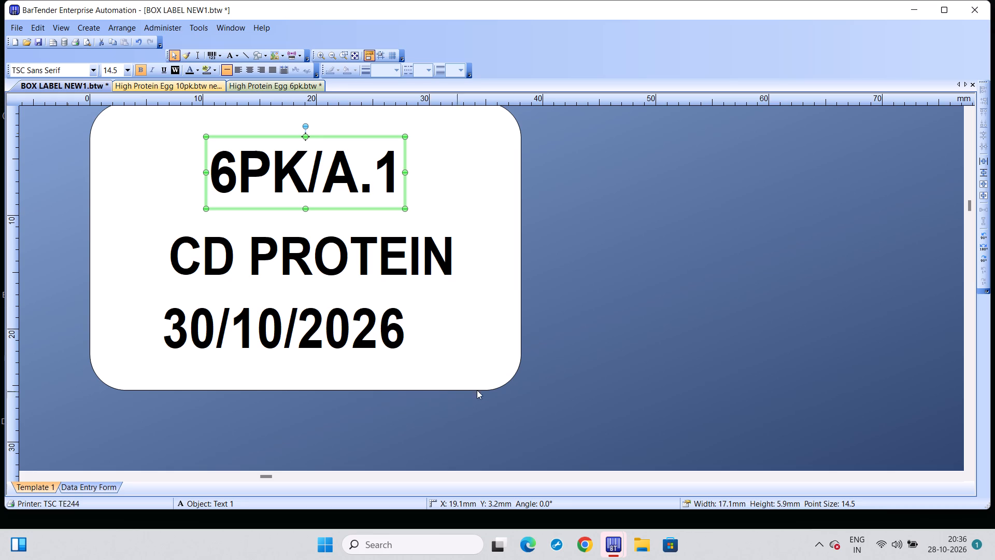
Change the product name in the middle line of the box label to CD WHITE.
click(438, 264)
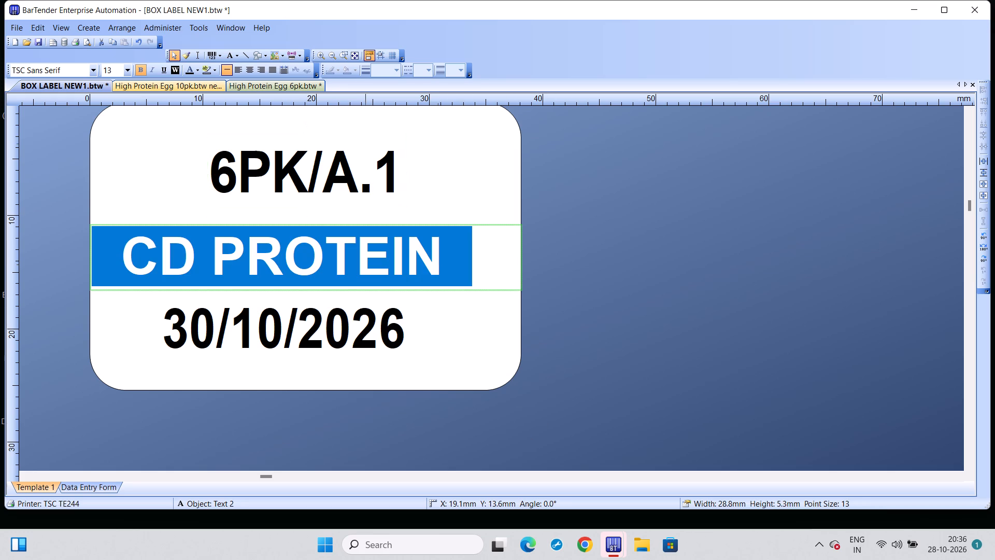
click(442, 249)
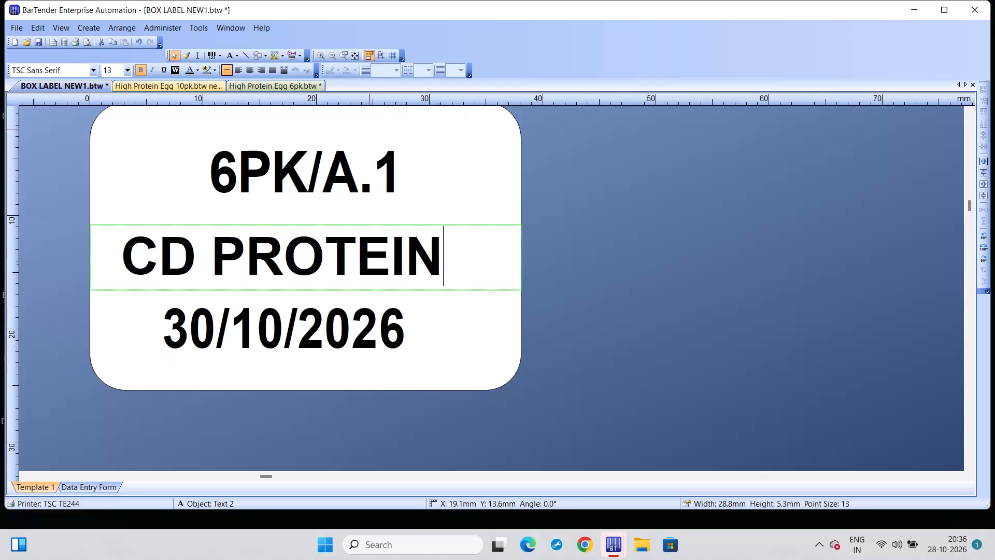
key(BackSpace)
key(BackSpace)
key(BackSpace)
key(BackSpace)
key(BackSpace)
key(BackSpace)
key(BackSpace)
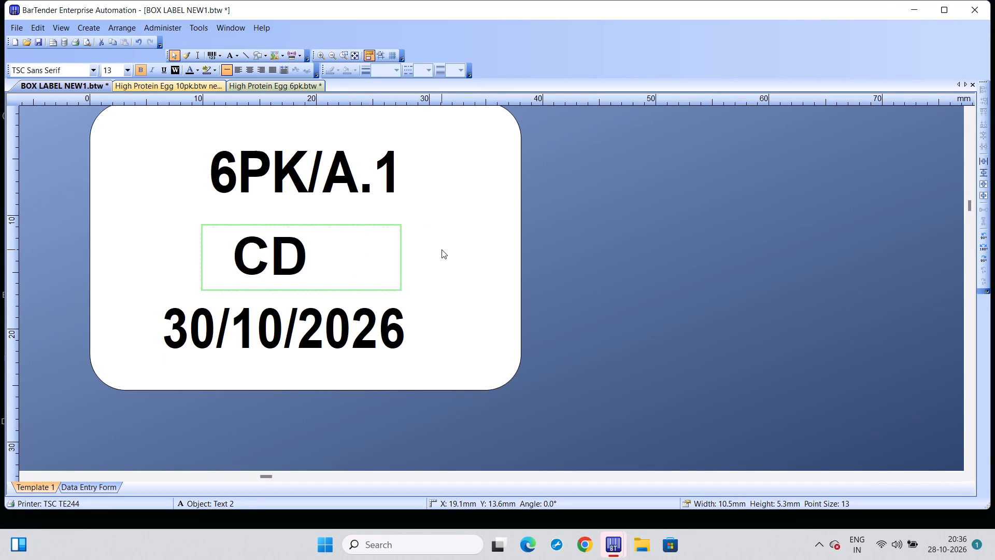
key(w)
text(HITE)
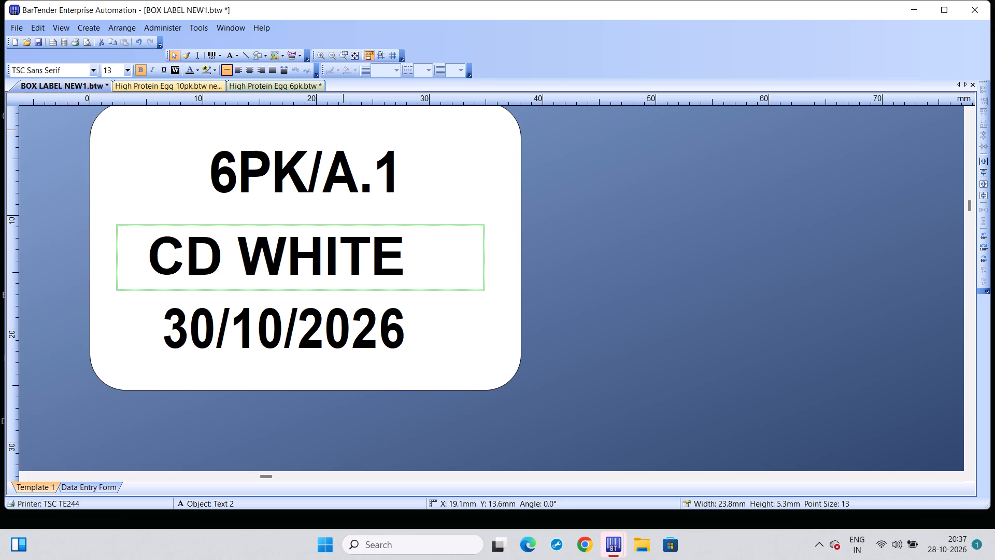
Print 12 copies of the 6PK CD WHITE box label on the TSC TE244 printer.
key(ctrl+p)
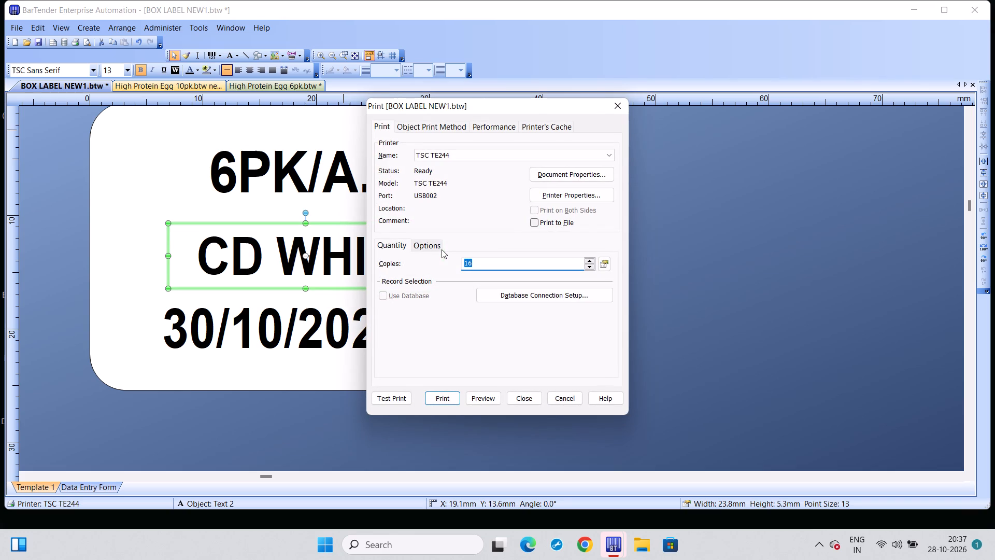
text(12)
click(451, 401)
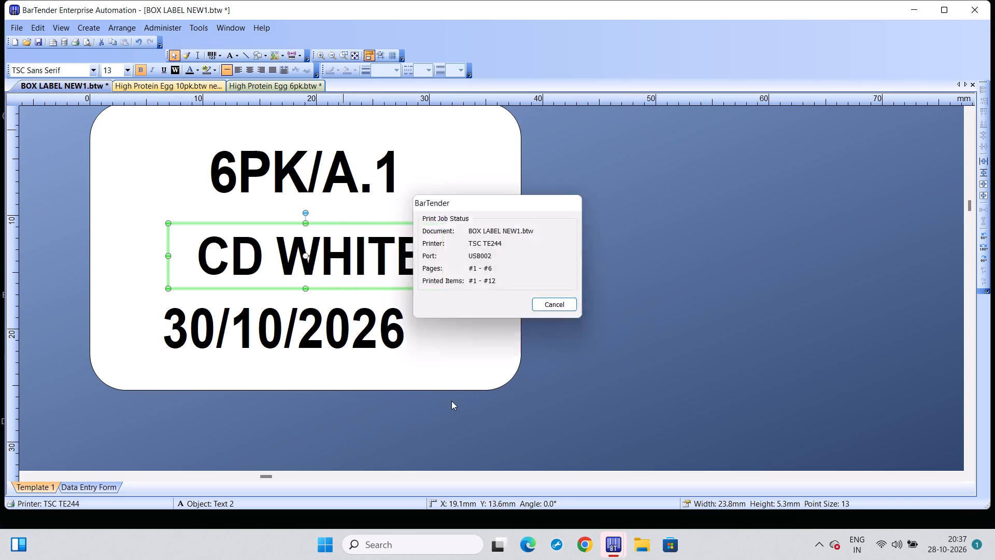
Change the pack size in the top line of the box label so it reads 10PK/A.1.
click(237, 160)
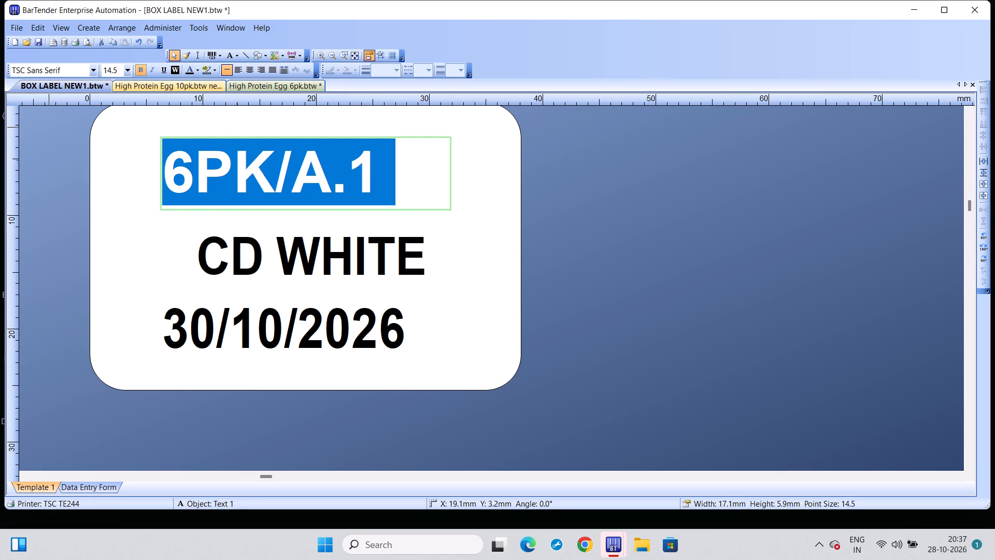
click(191, 159)
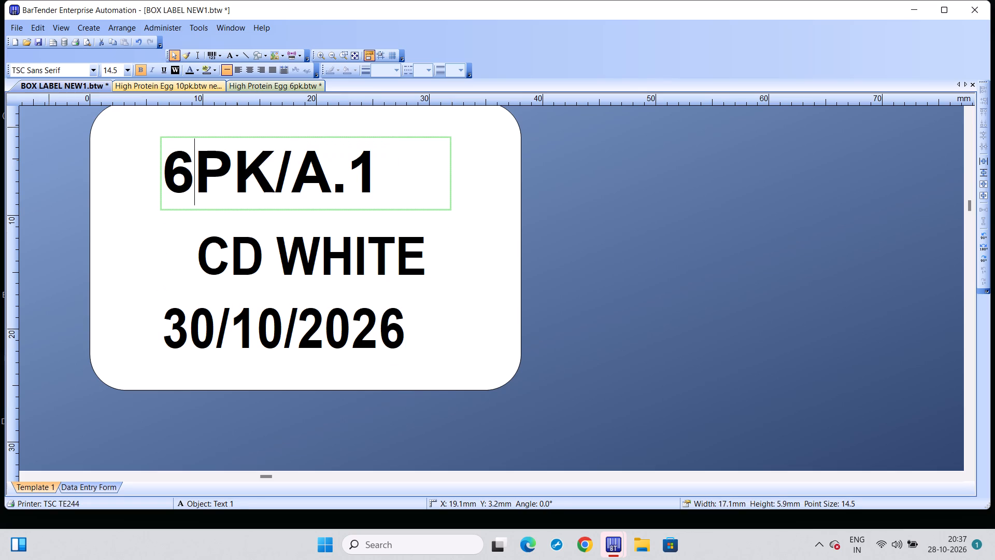
key(BackSpace)
text(10)
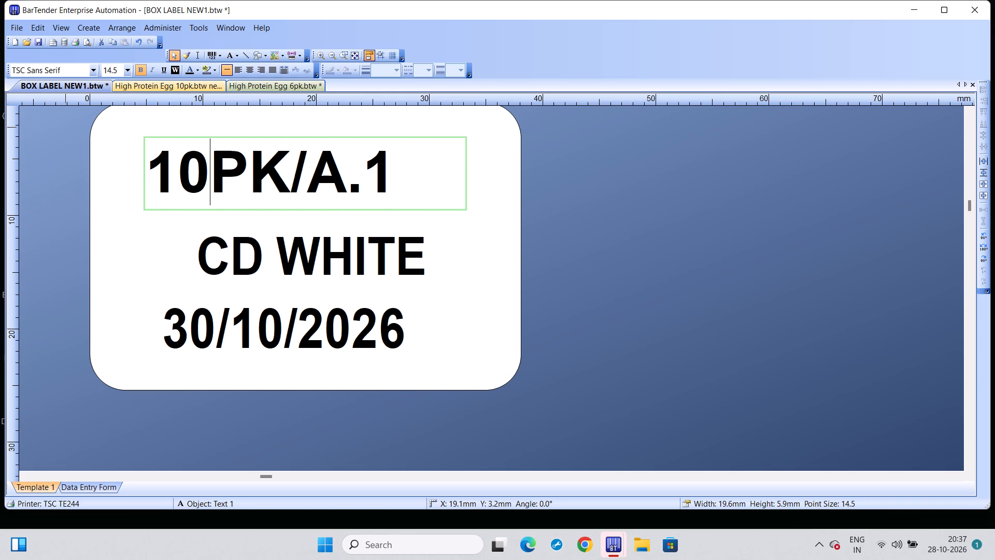
Print 42 copies of the 10PK CD WHITE box label on the TSC TE244 printer.
key(ctrl+p)
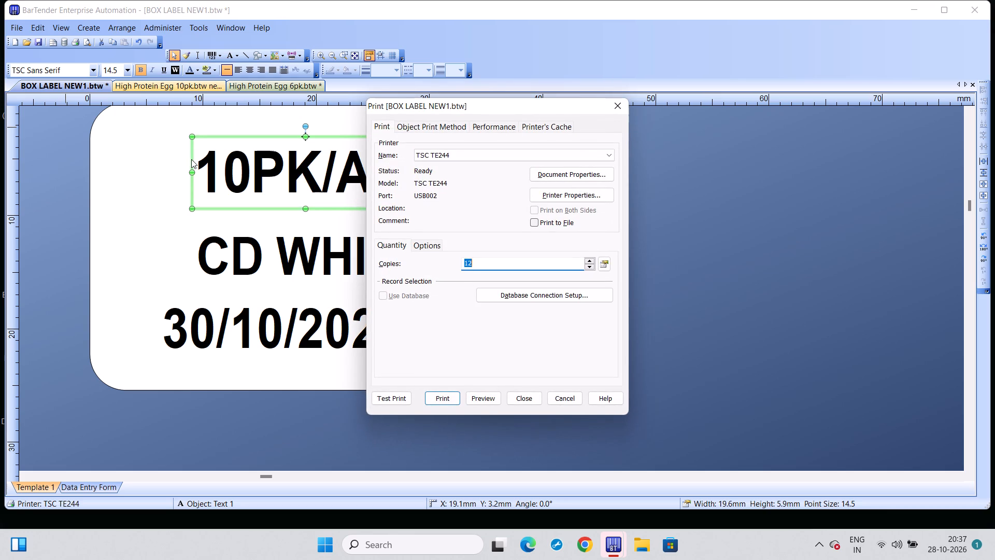
text(42)
click(457, 395)
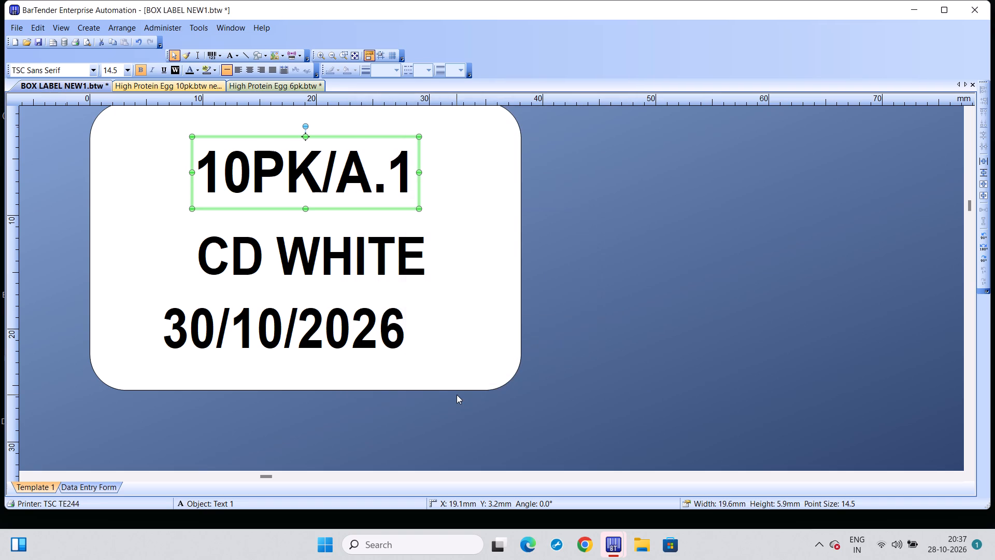
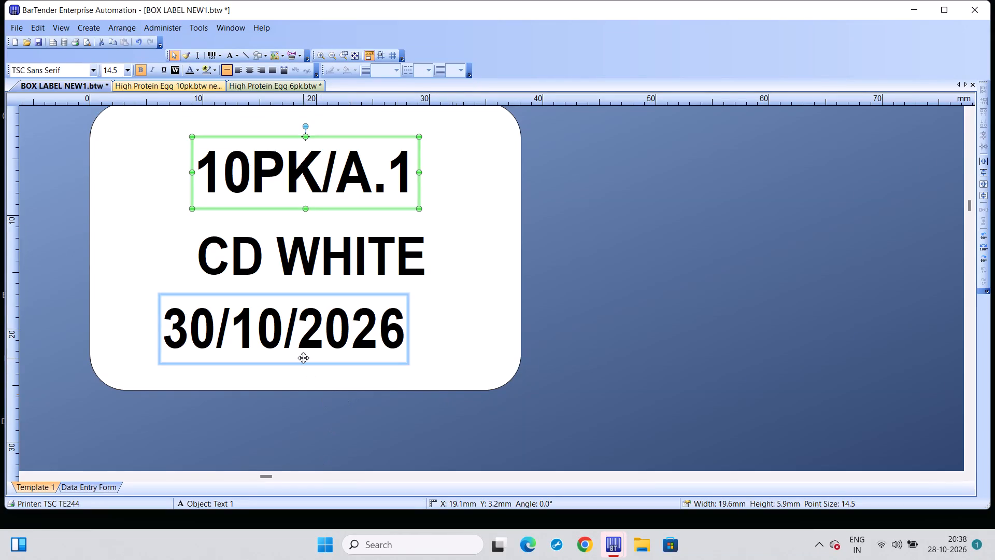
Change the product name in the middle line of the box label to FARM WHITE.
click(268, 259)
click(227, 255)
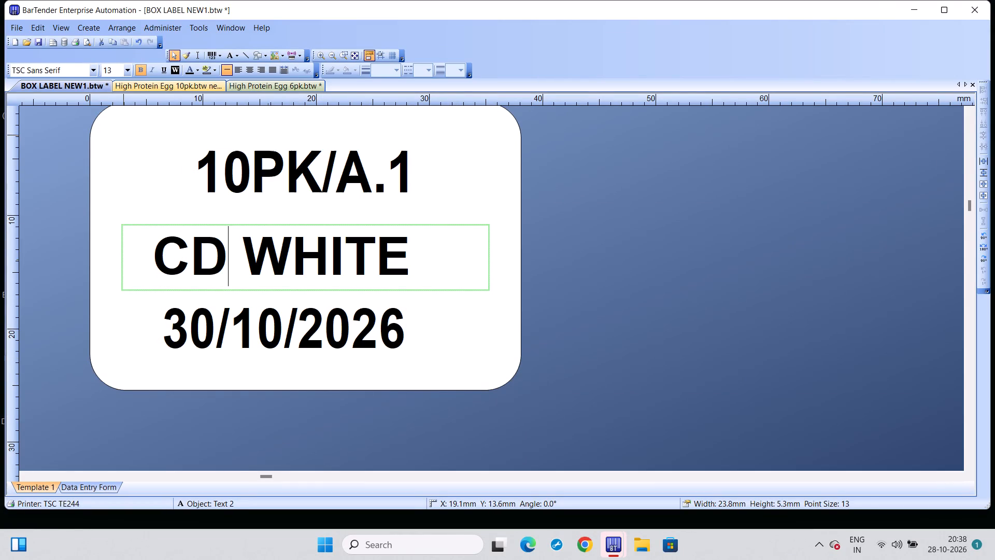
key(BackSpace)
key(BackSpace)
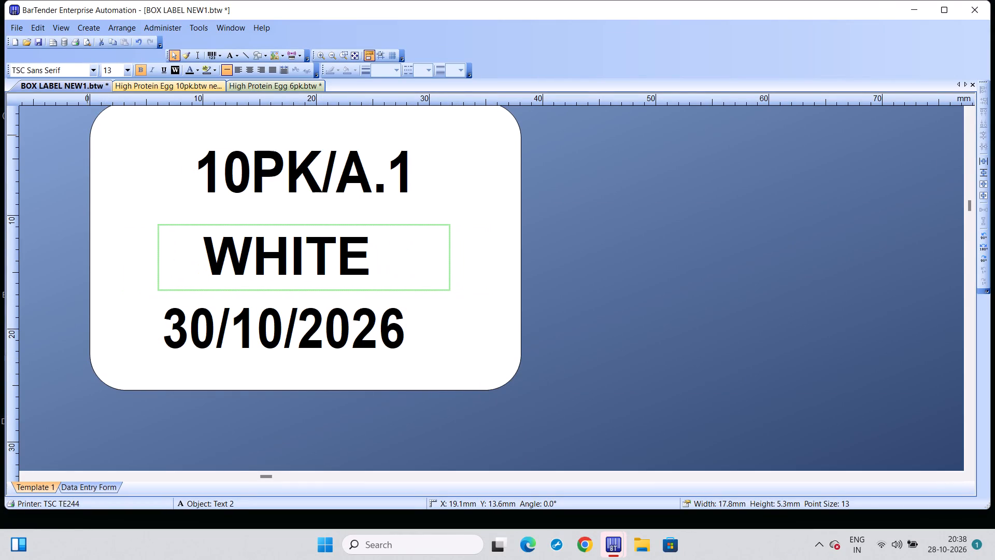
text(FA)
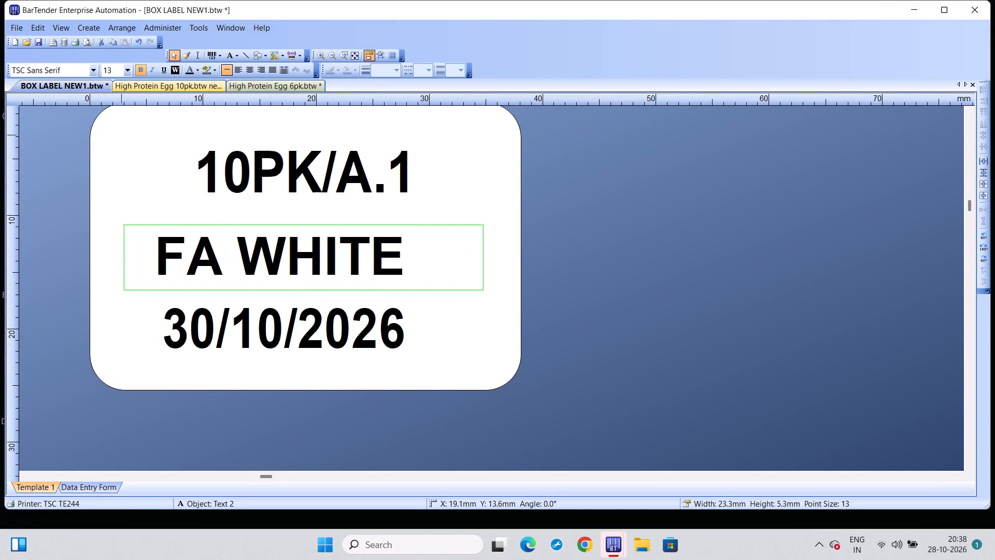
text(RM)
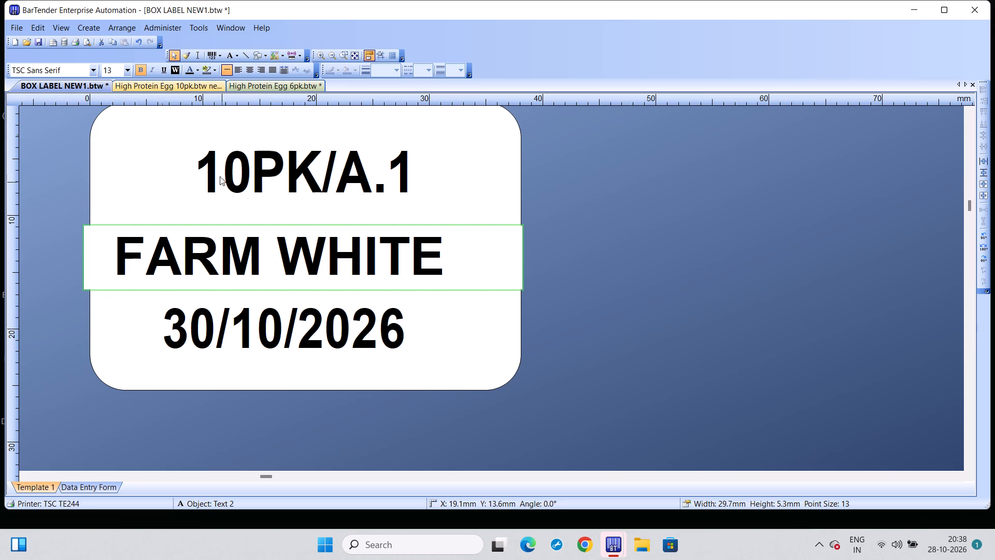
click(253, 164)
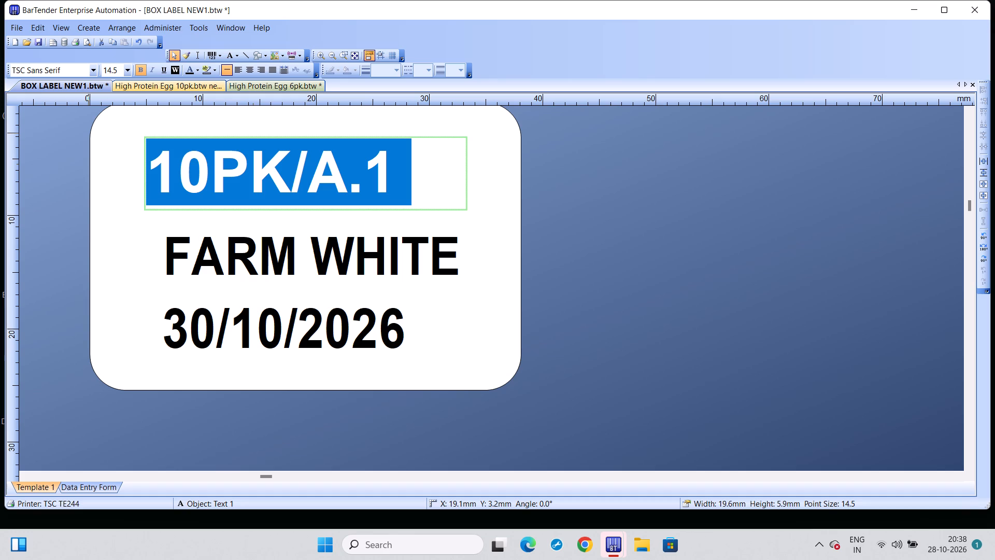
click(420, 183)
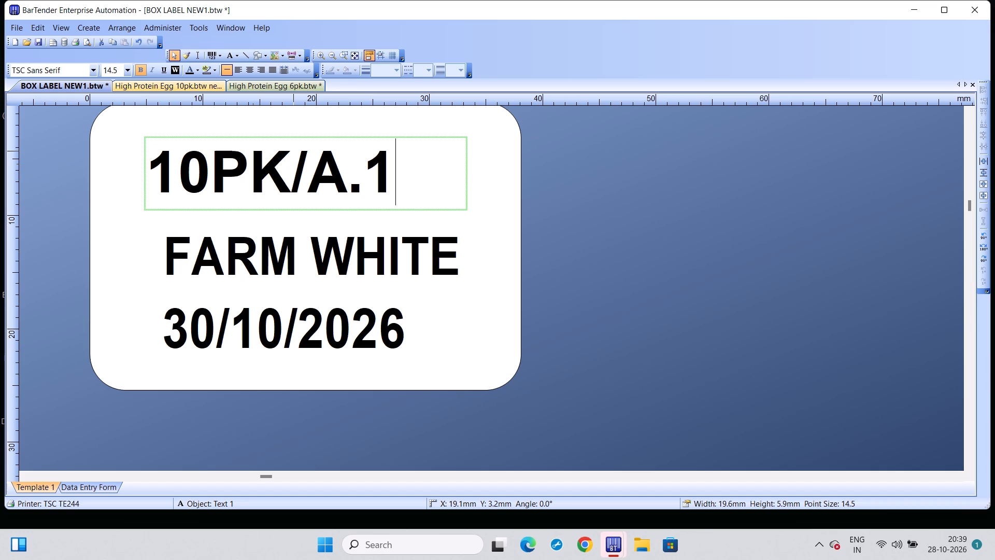
Change the product name in the middle line of the box label to JUMBO WHITE.
click(293, 255)
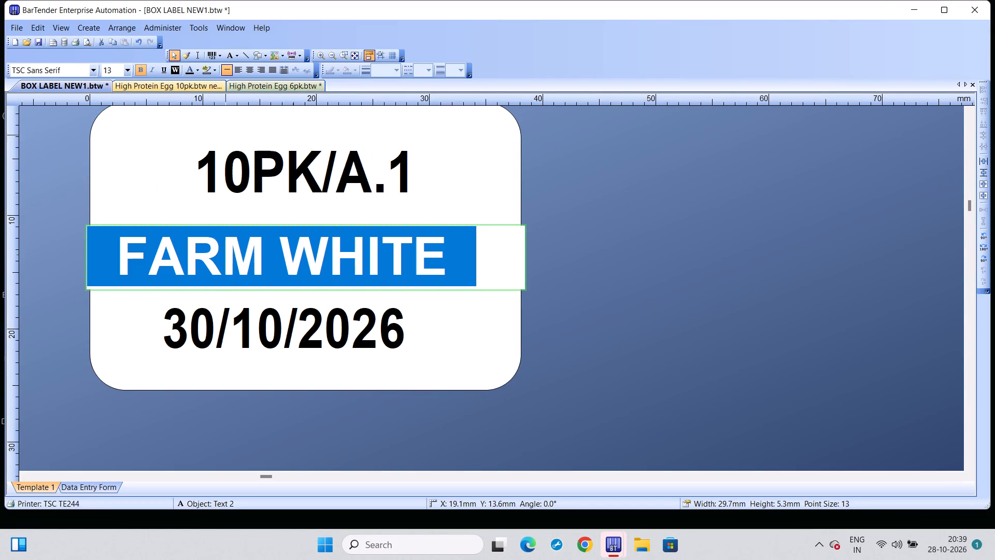
click(263, 248)
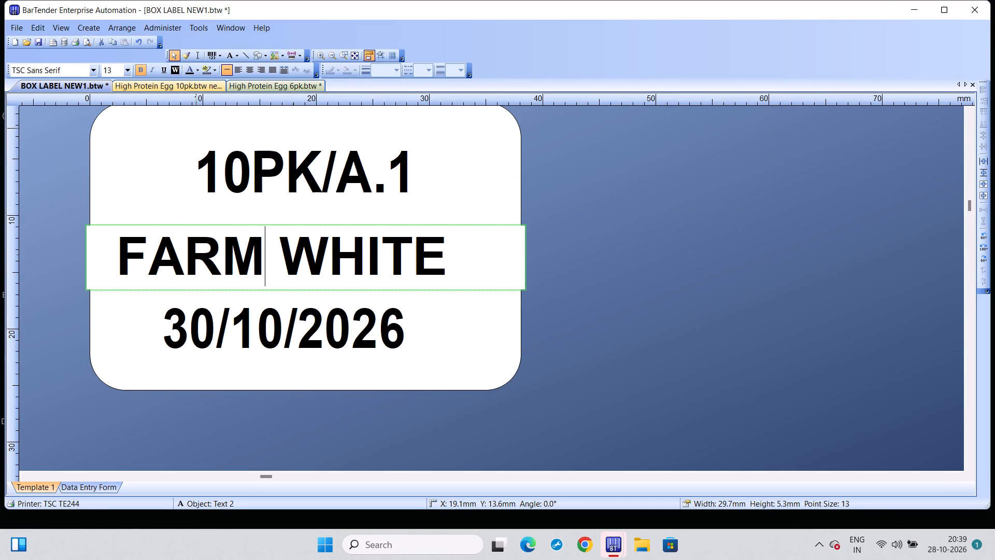
key(BackSpace)
key(BackSpace)
key(BackSpace)
key(BackSpace)
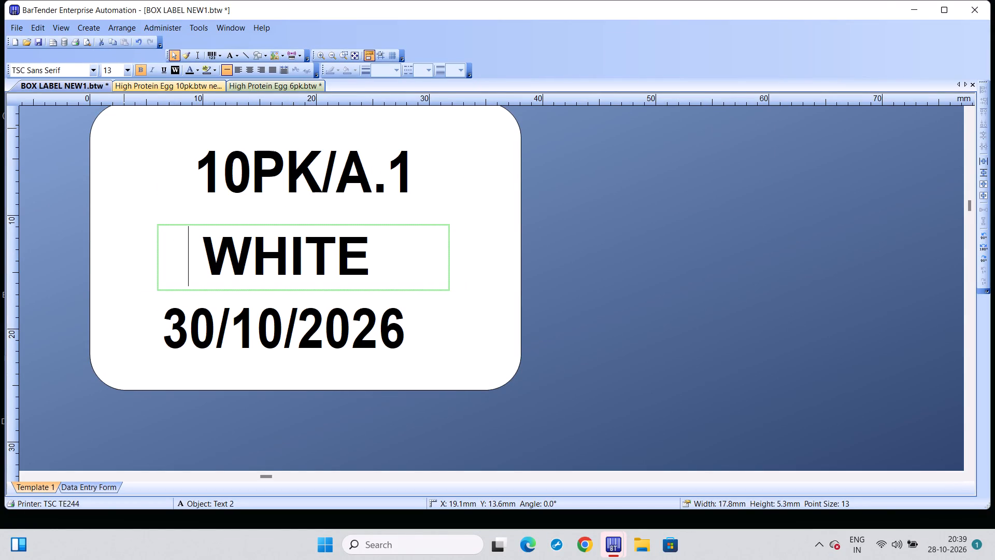
text(JUM)
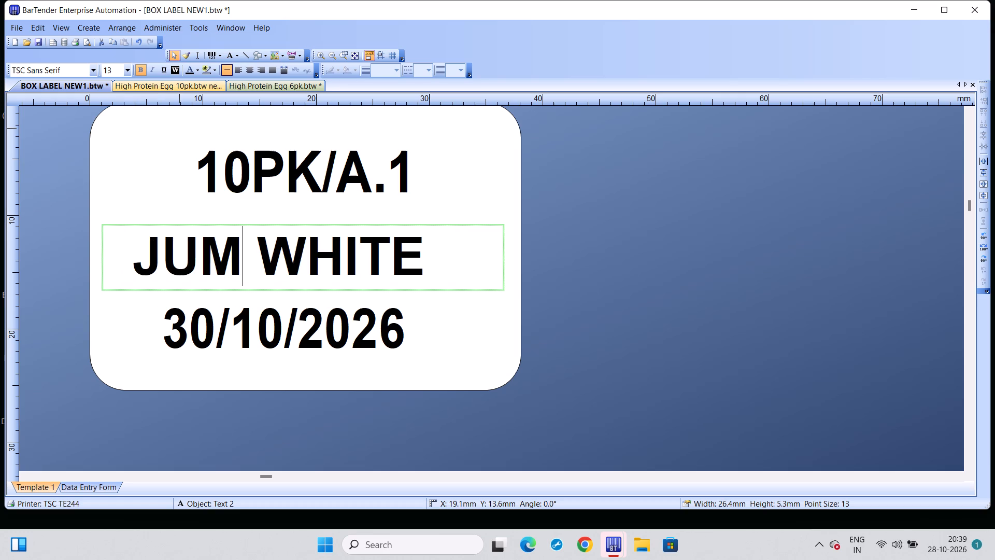
text(BO)
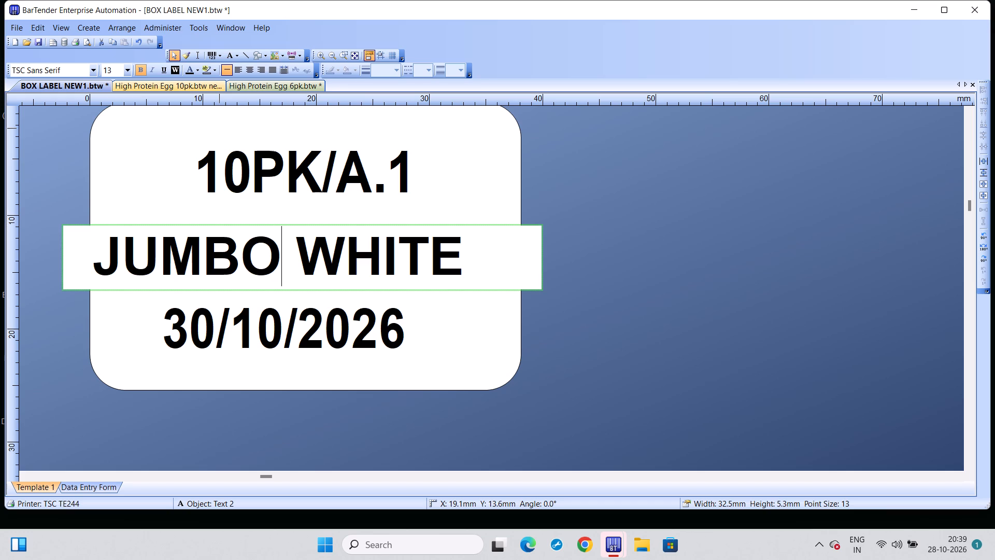
Print 4 copies of the 10PK JUMBO WHITE box label on the TSC TE244 printer.
key(ctrl+p)
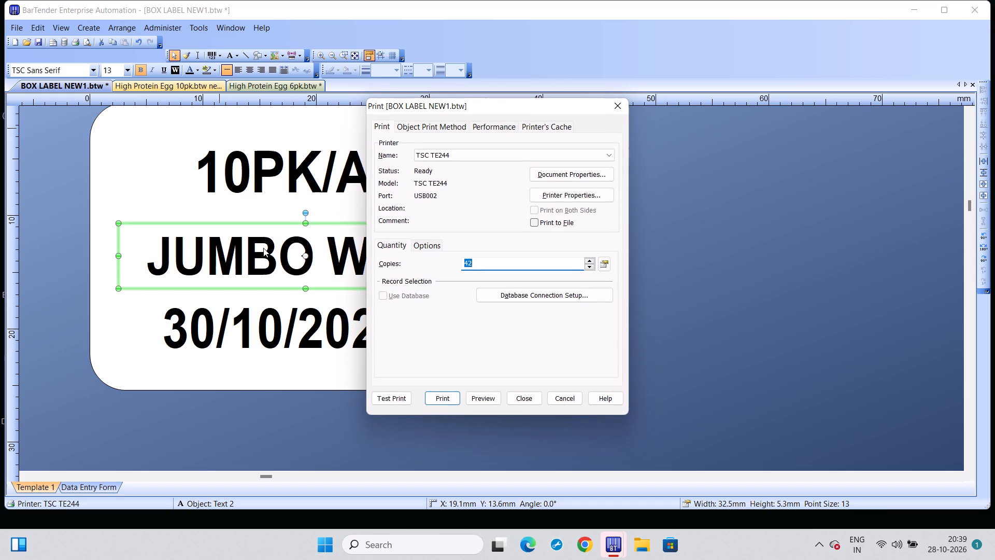
key(4)
click(434, 402)
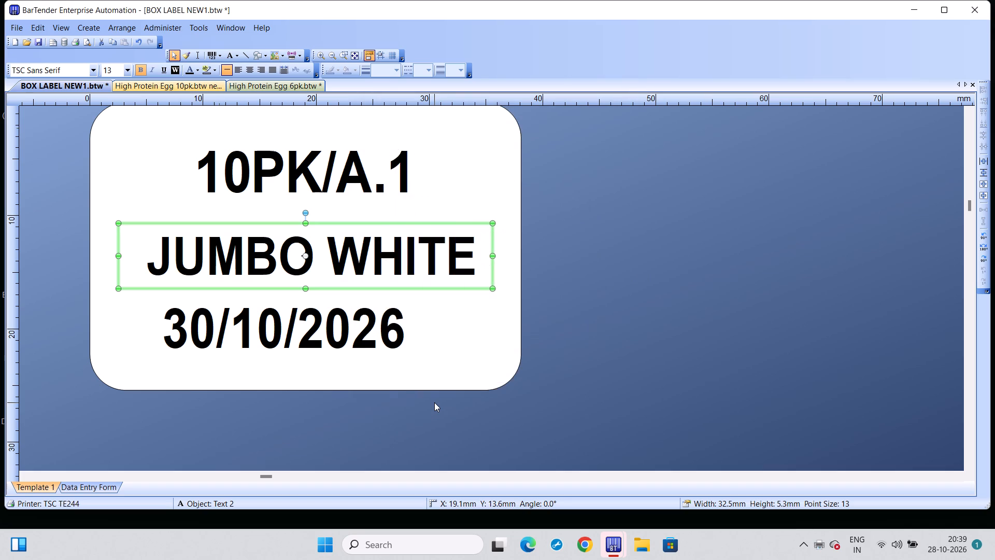
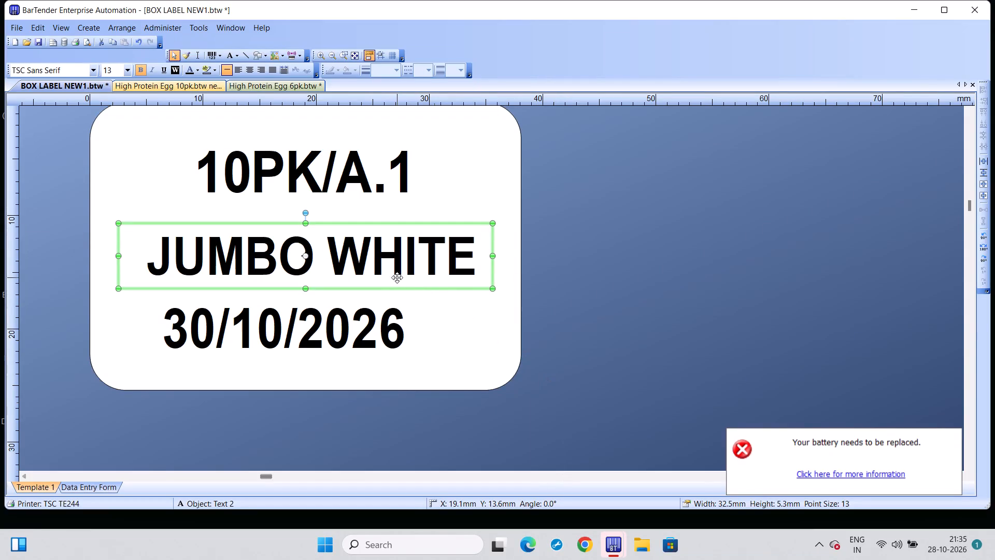
Change the pack size in the top line of the box label so it reads 30PK/A.1.
click(220, 166)
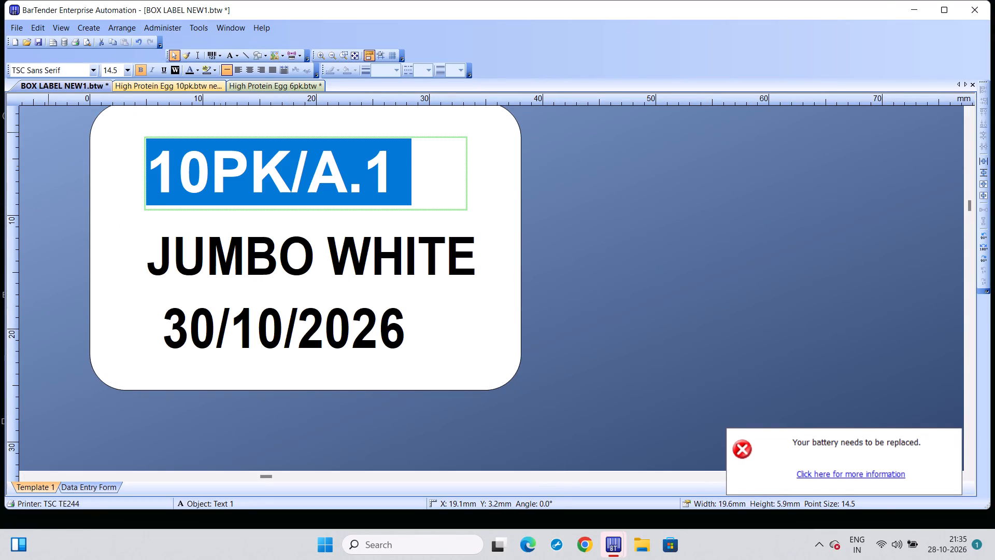
click(175, 170)
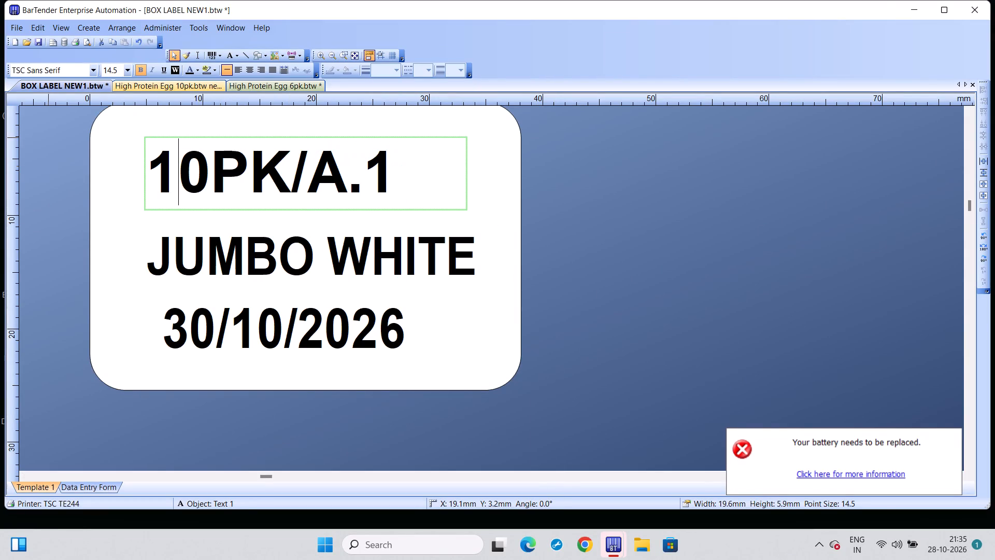
key(BackSpace)
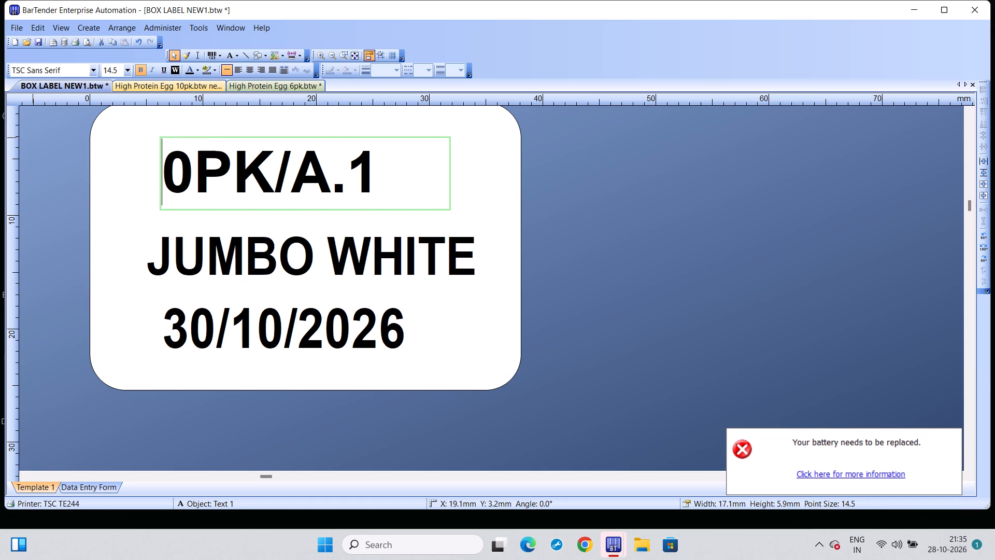
key(3)
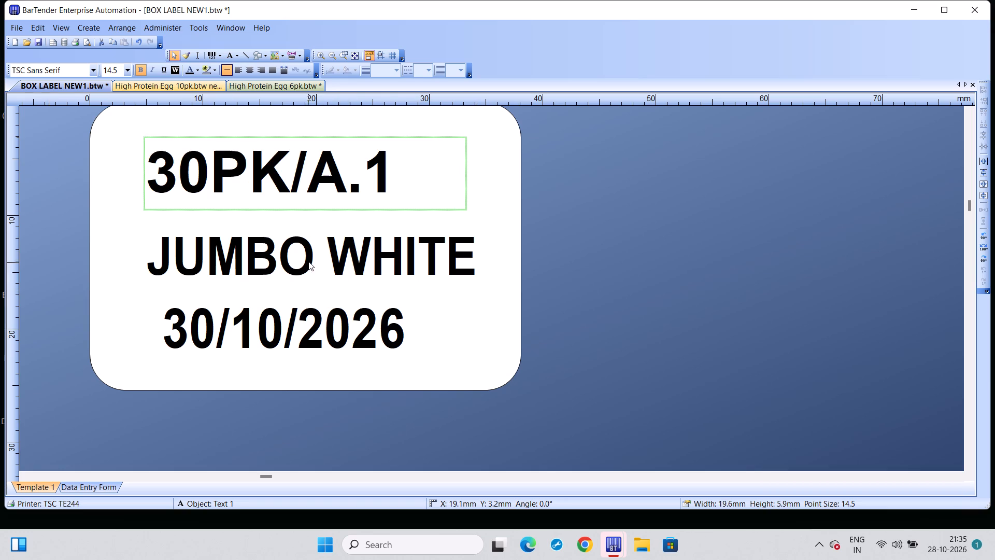
Change the product name in the middle line of the box label to FARM WHITE.
click(320, 251)
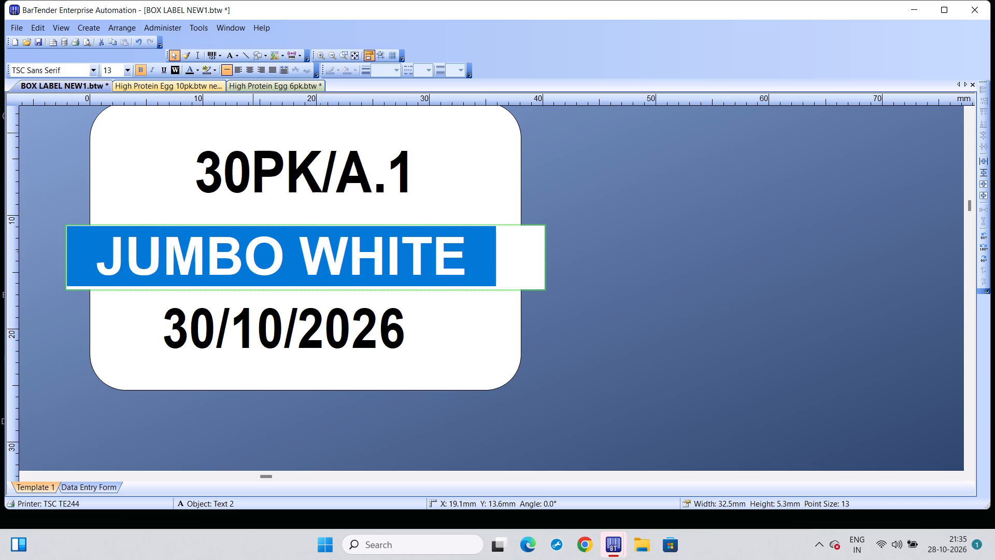
click(298, 256)
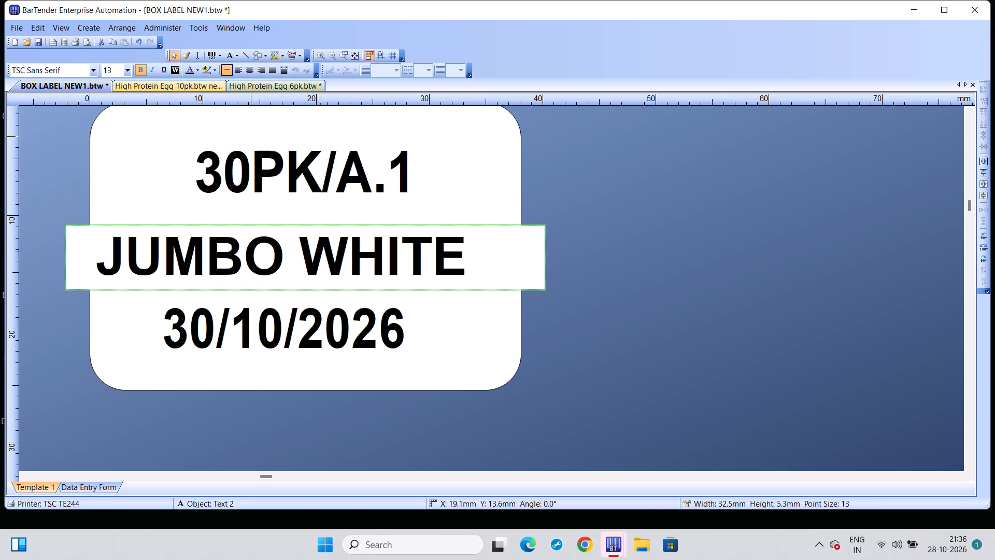
key(BackSpace)
key(BackSpace)
key(BackSpace)
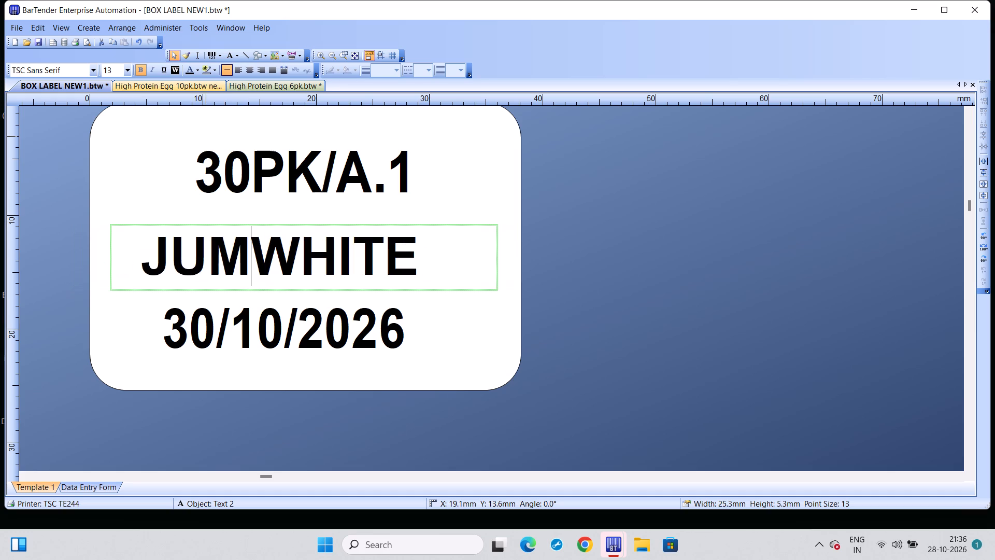
key(BackSpace)
key(BackSpace)
key(BackSpace)
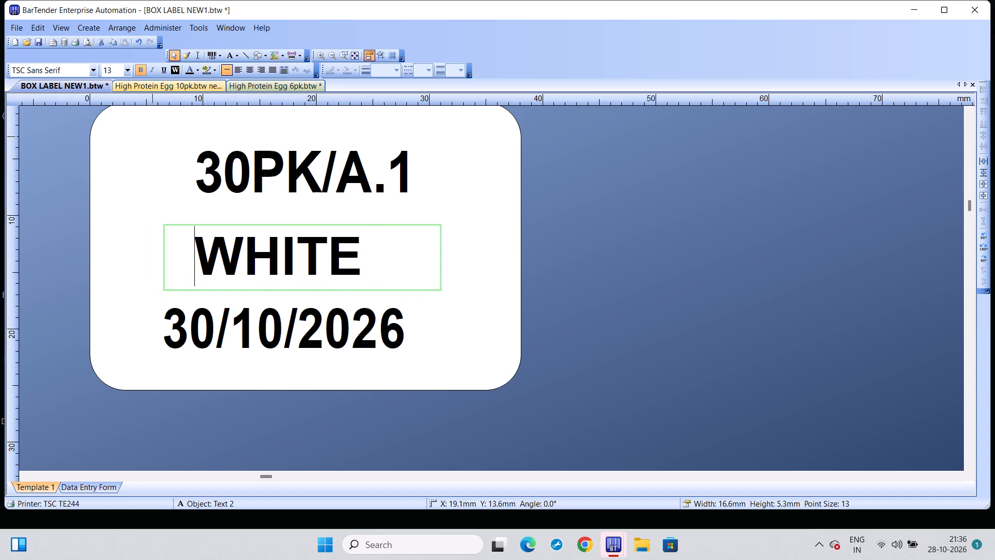
key(space)
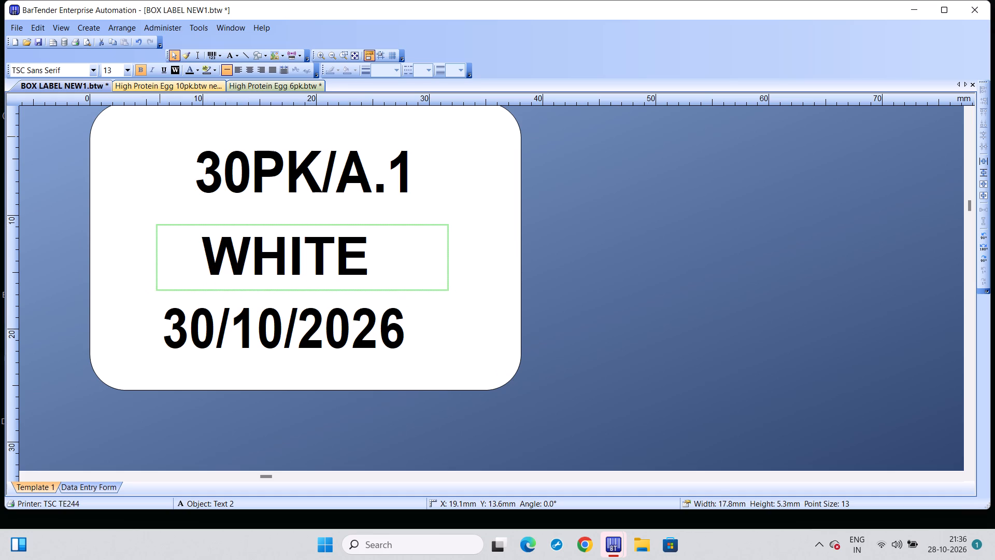
text(FA)
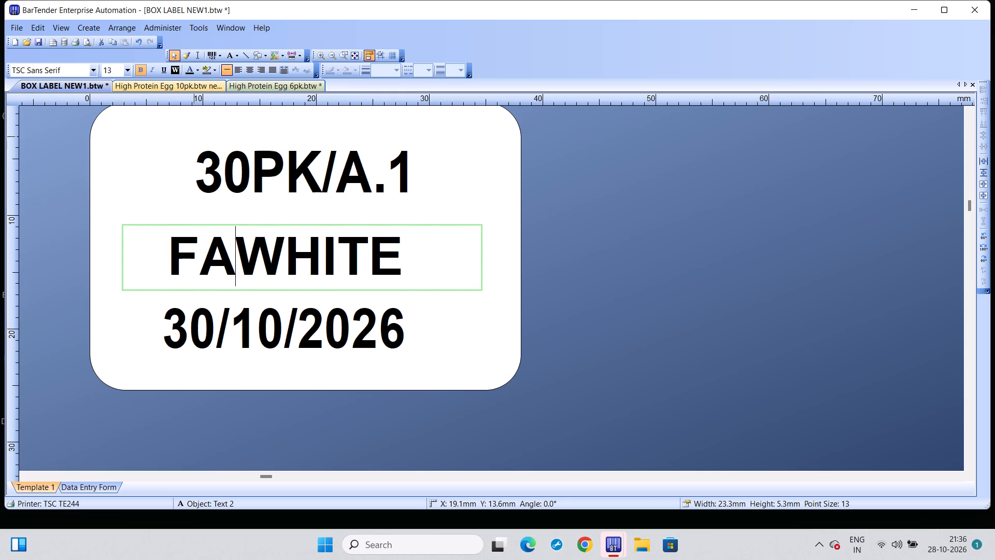
key(r)
key(m)
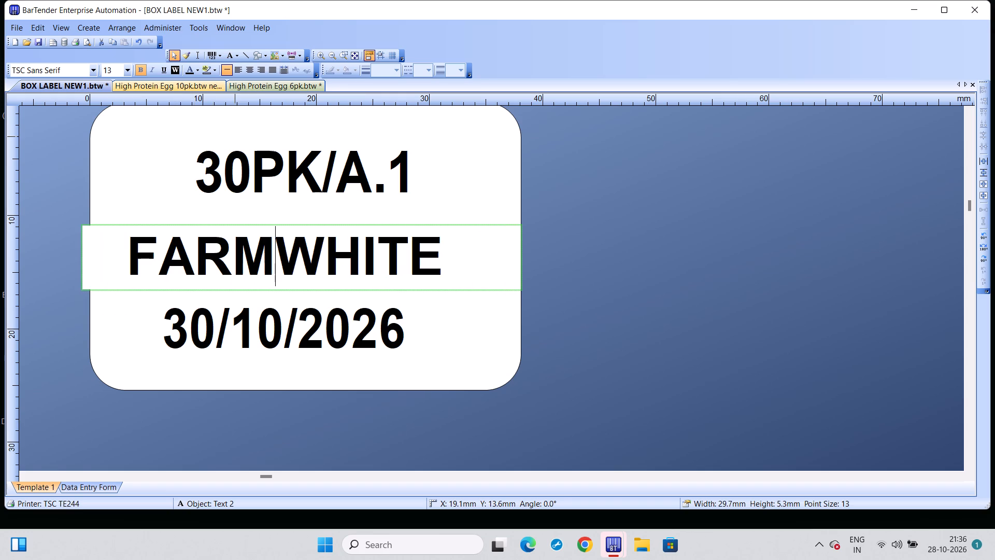
key(space)
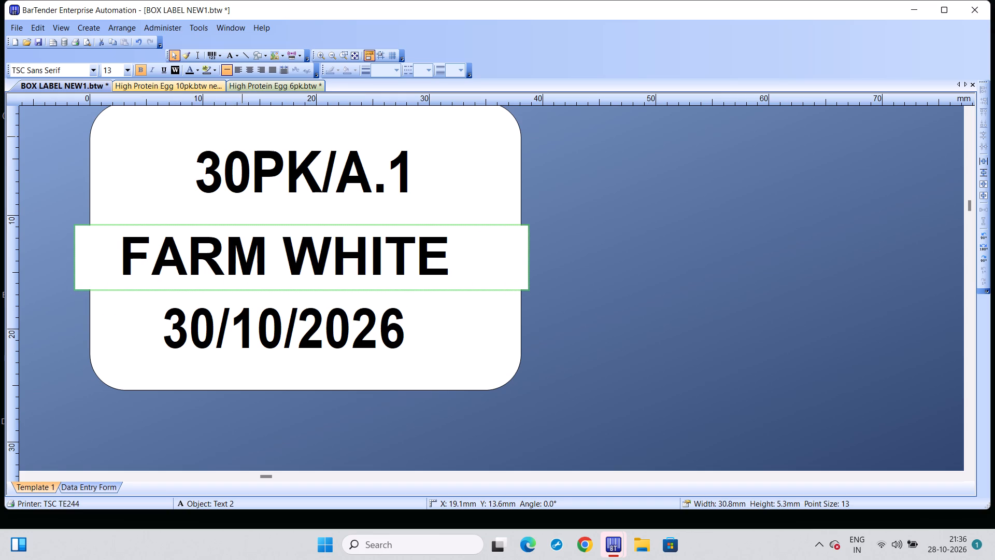
click(287, 379)
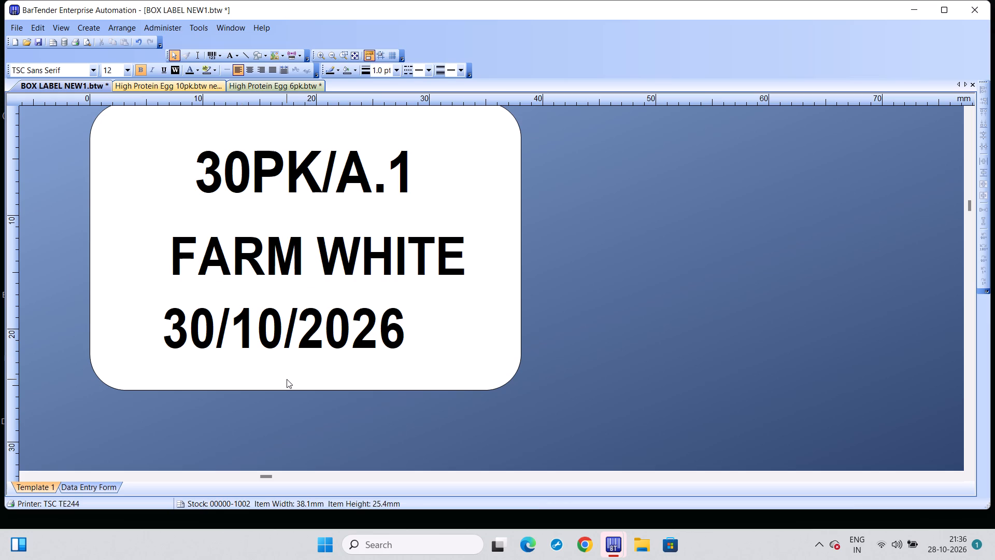
Print 14 copies of the 30PK FARM WHITE box label on the TSC TE244 printer.
key(ctrl+p)
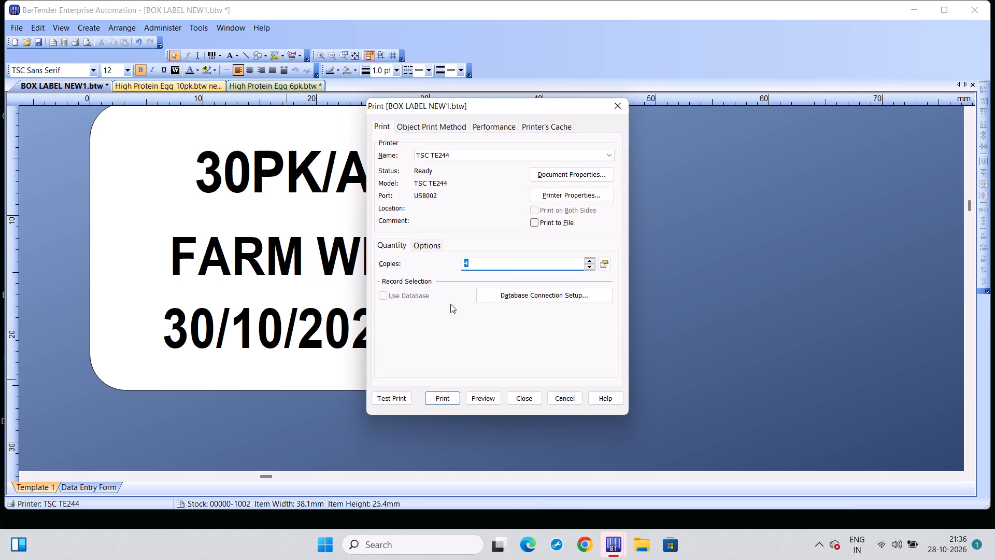
click(482, 261)
click(482, 261)
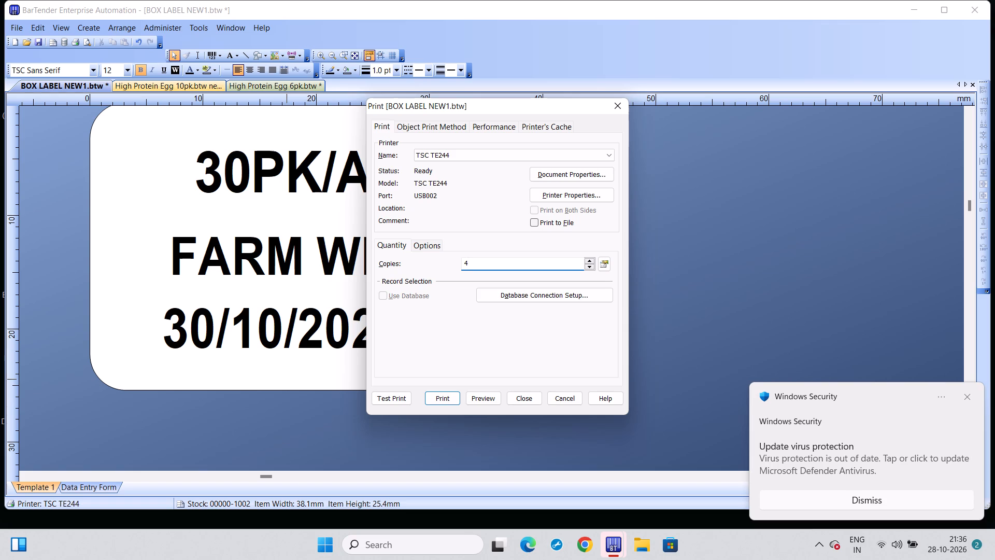
key(BackSpace)
text(13)
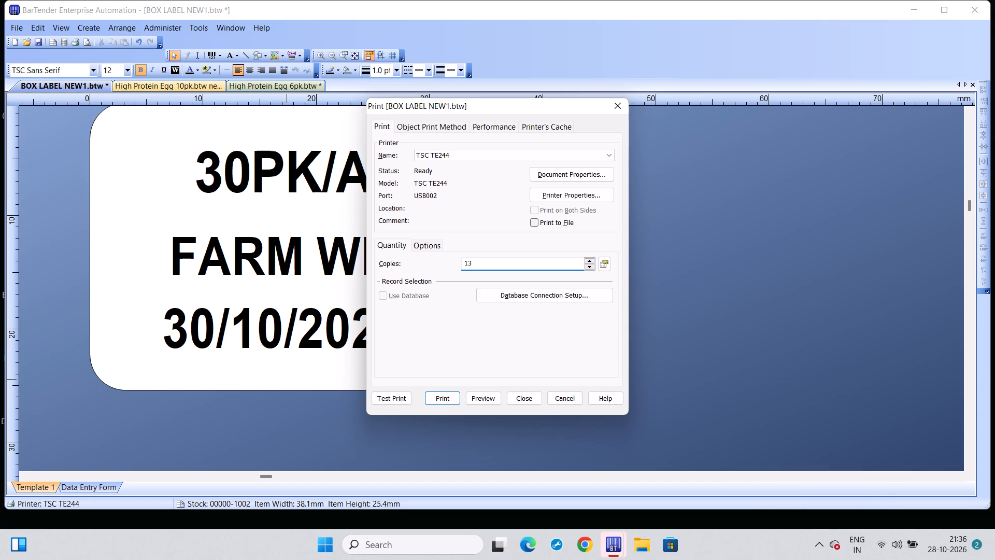
key(BackSpace)
key(4)
key(Return)
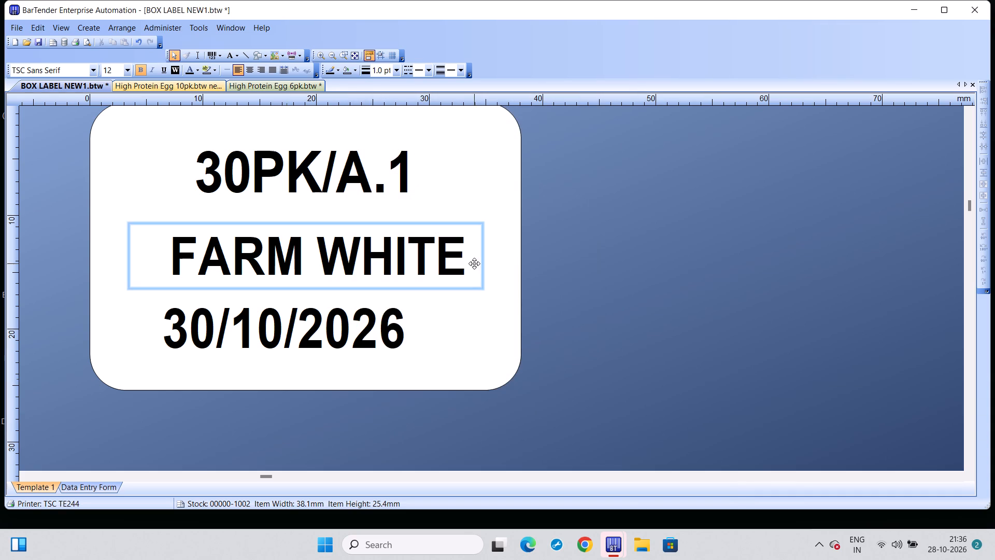
Replace the product name in the middle line of the box label with PROTEIN MAX.
click(472, 253)
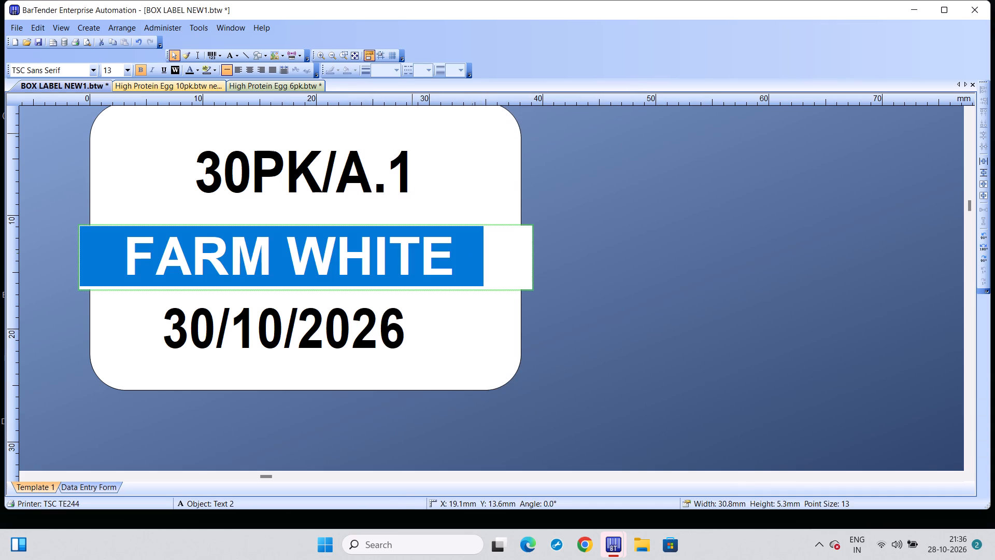
click(472, 253)
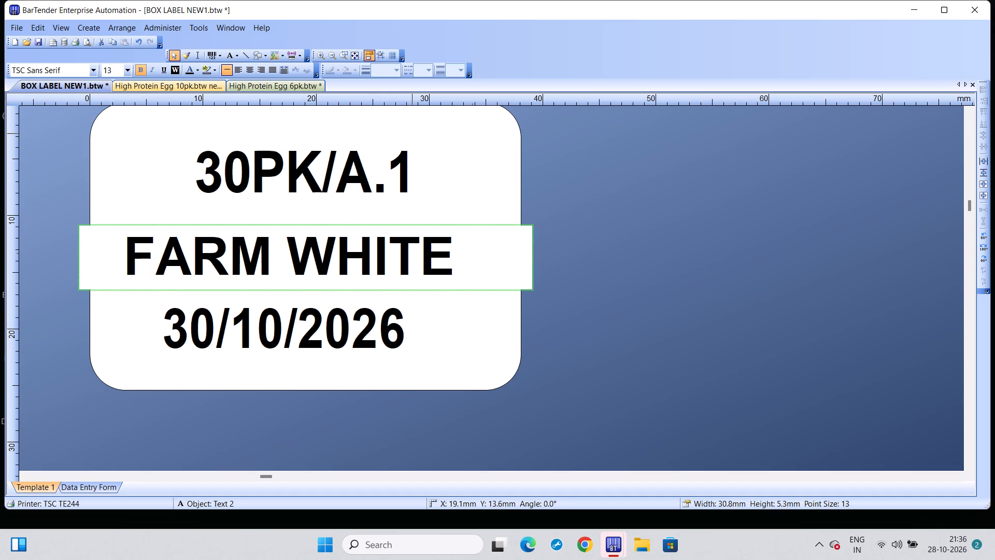
key(BackSpace)
key(BackSpace)
key(BackSpace)
key(BackSpace)
key(BackSpace)
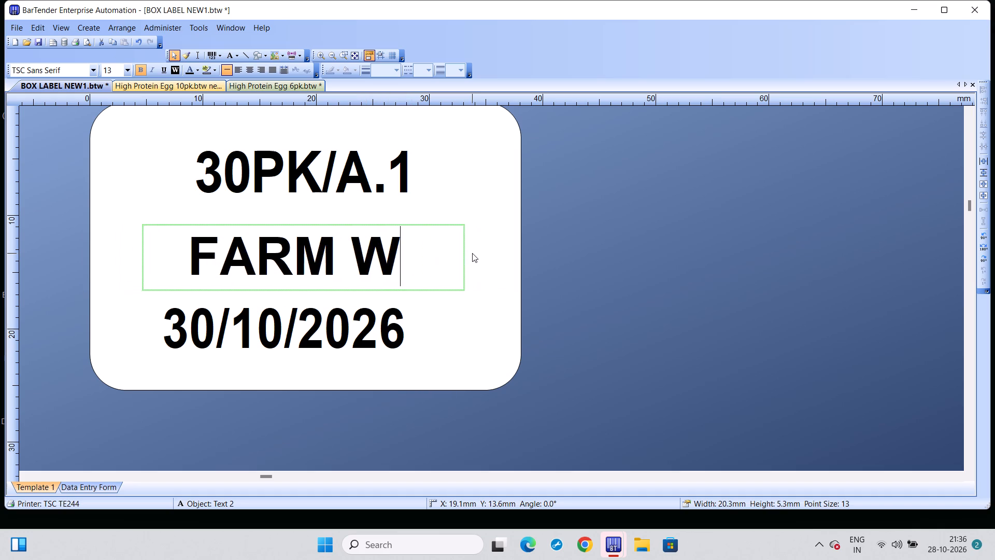
key(BackSpace)
key(BackSpace)
key(BackSpace)
key(BackSpace)
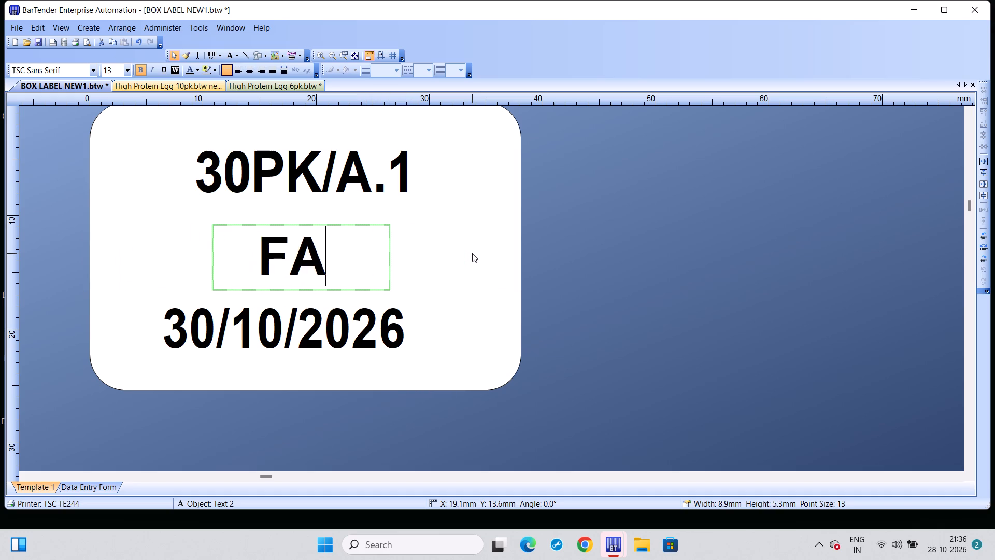
key(BackSpace)
key(BackSpace)
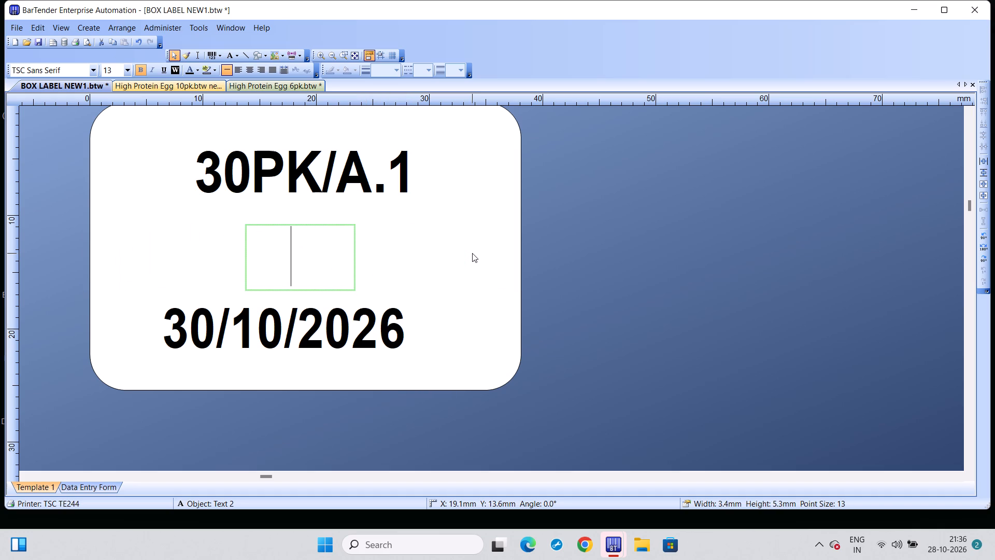
text(PRO)
key(e)
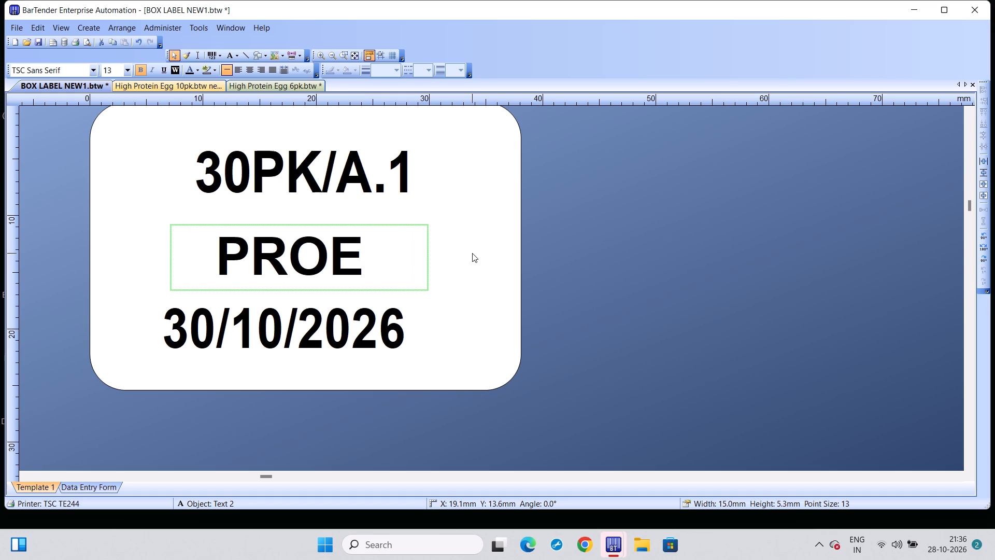
key(BackSpace)
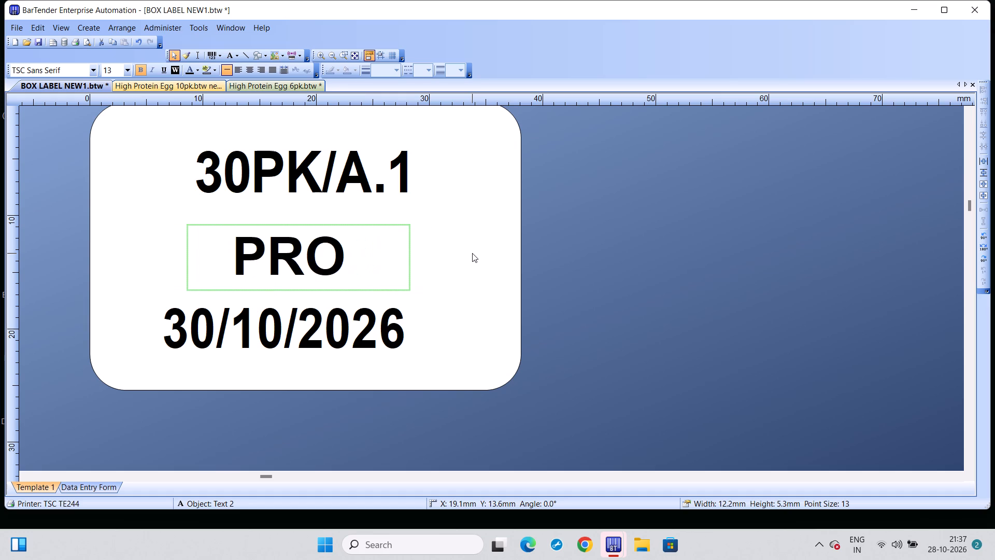
text(TEI)
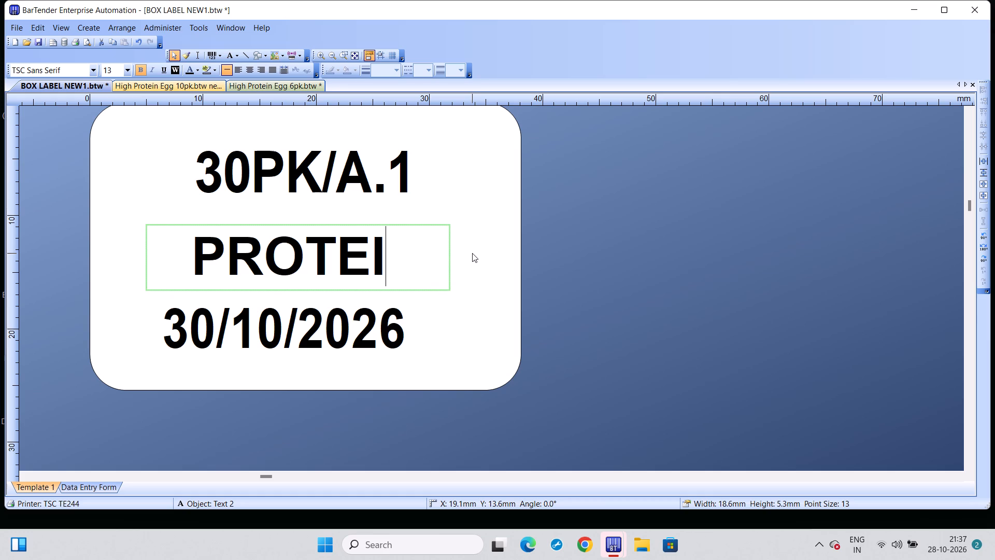
key(n)
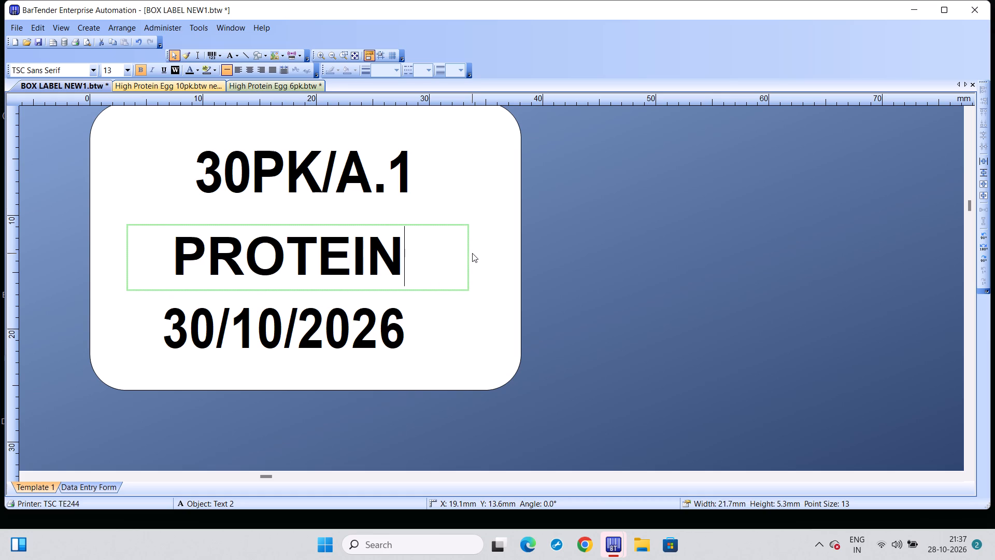
key(space)
text(MA)
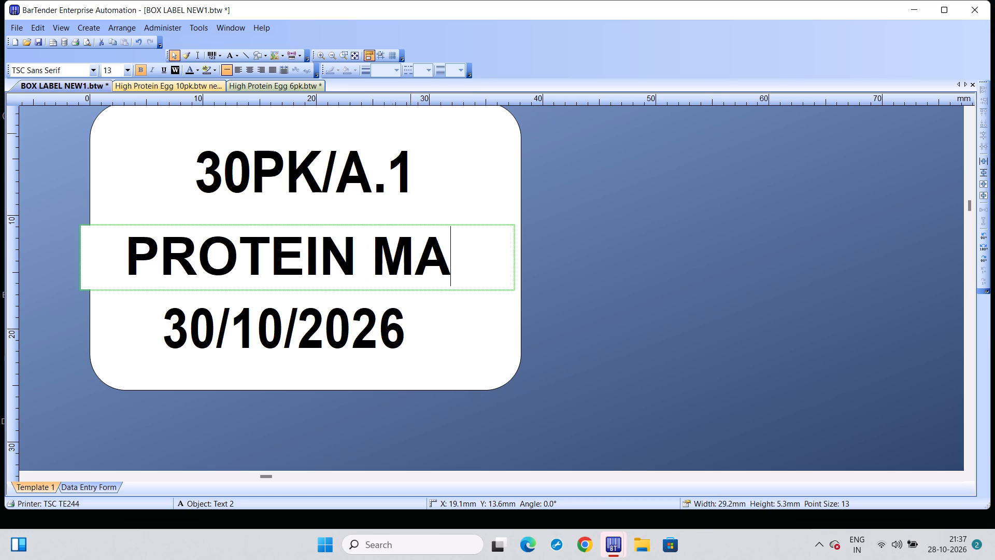
key(x)
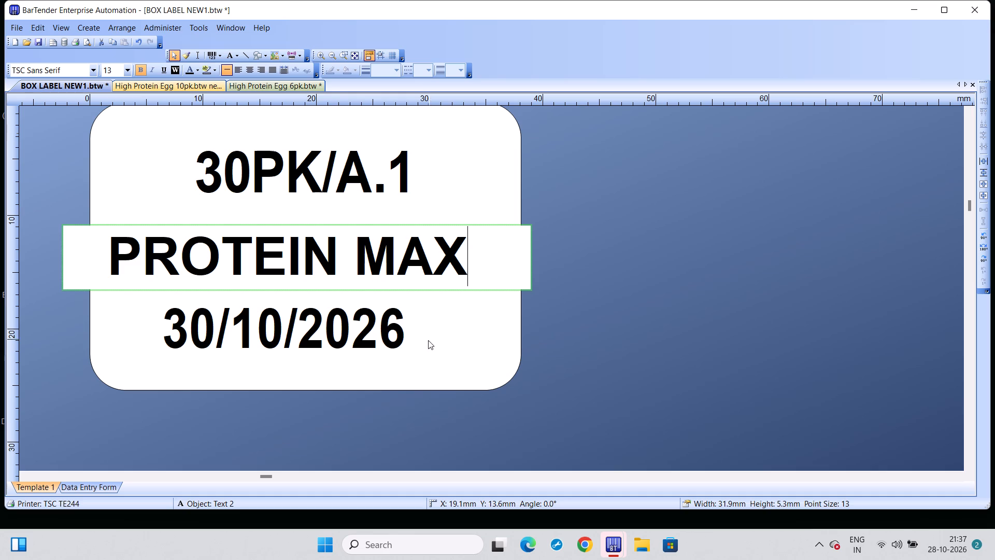
click(331, 381)
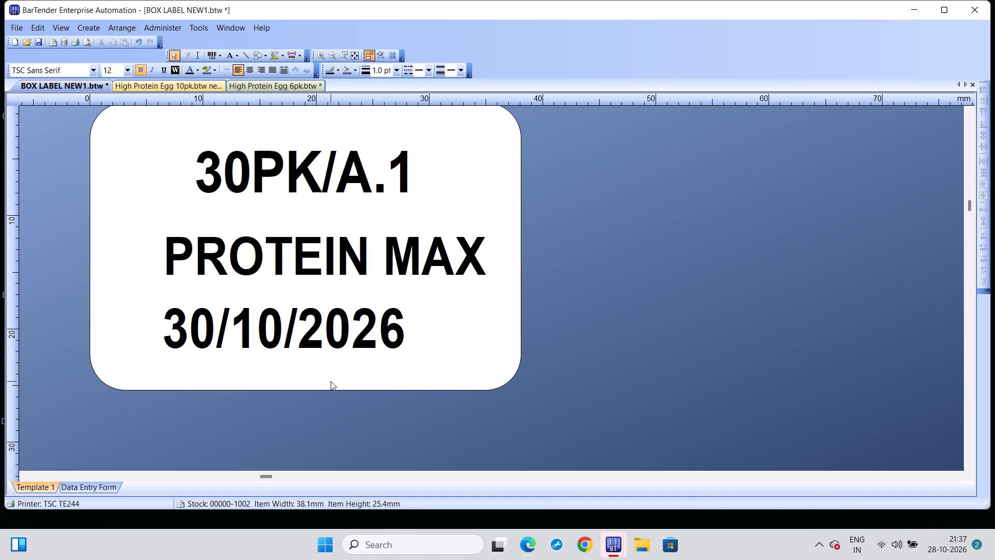
Print 27 copies of the 30PK PROTEIN MAX box label on the TSC TE244 printer.
key(ctrl+p)
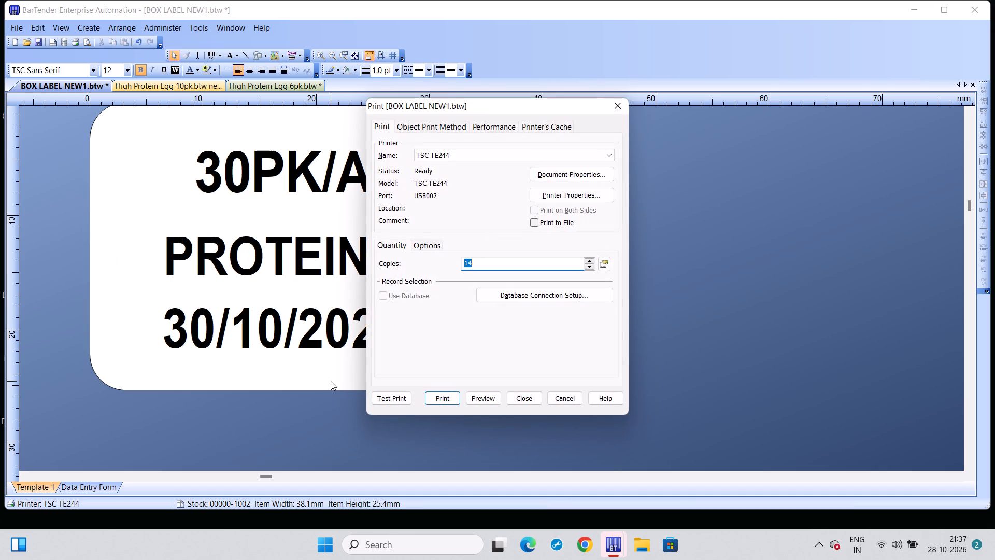
click(479, 264)
click(479, 264)
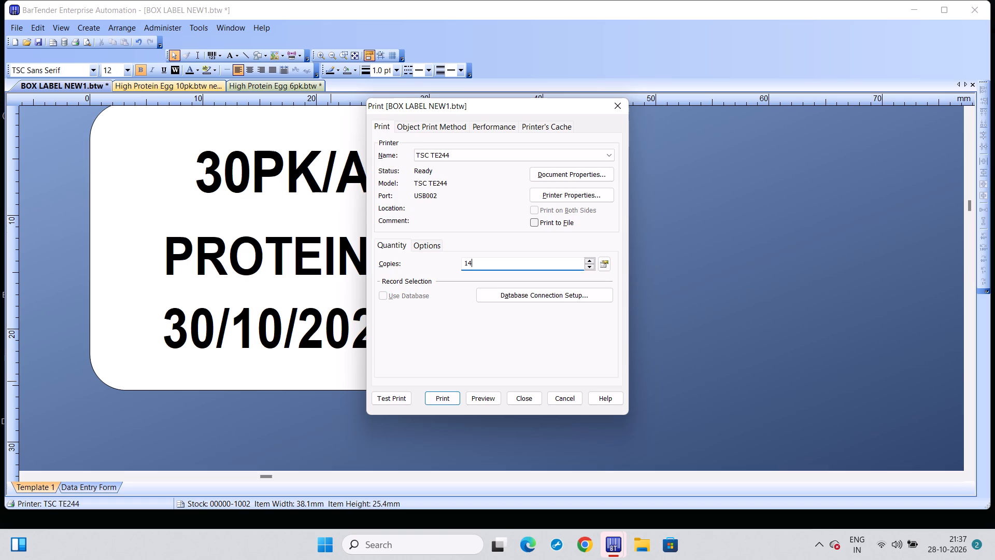
key(BackSpace)
key(BackSpace)
key(2)
key(5)
key(BackSpace)
key(7)
key(Return)
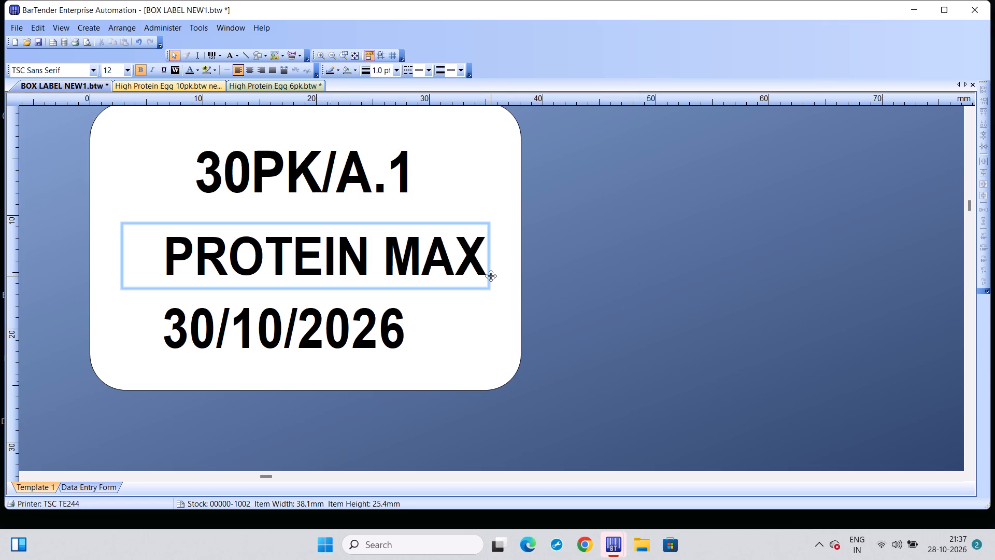